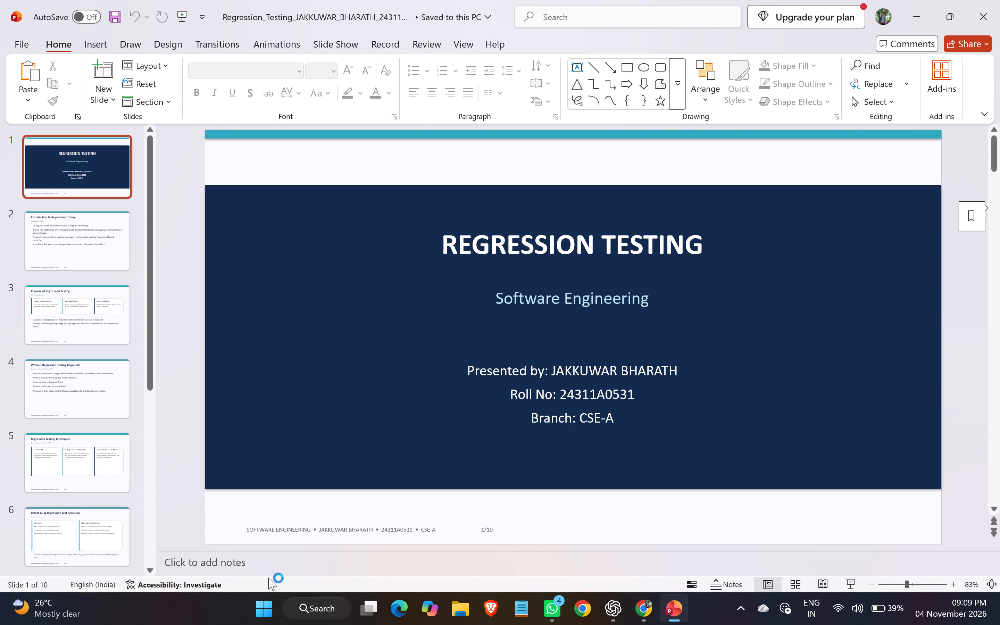
Open the speaker notes of the REGRESSION TESTING title slide for editing.
{"action": "left_click", "coordinate": [242, 562]}
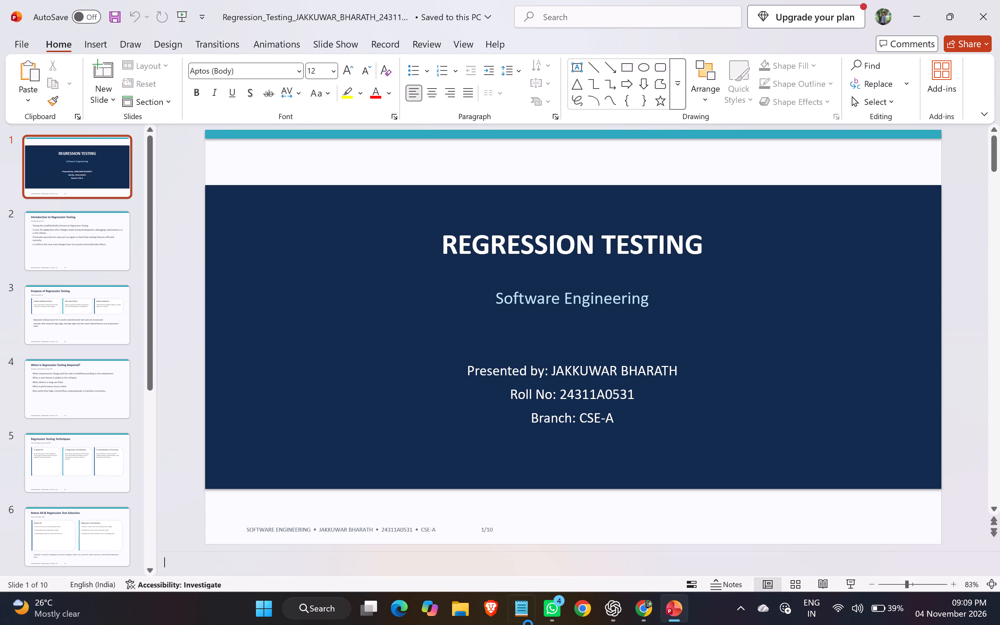
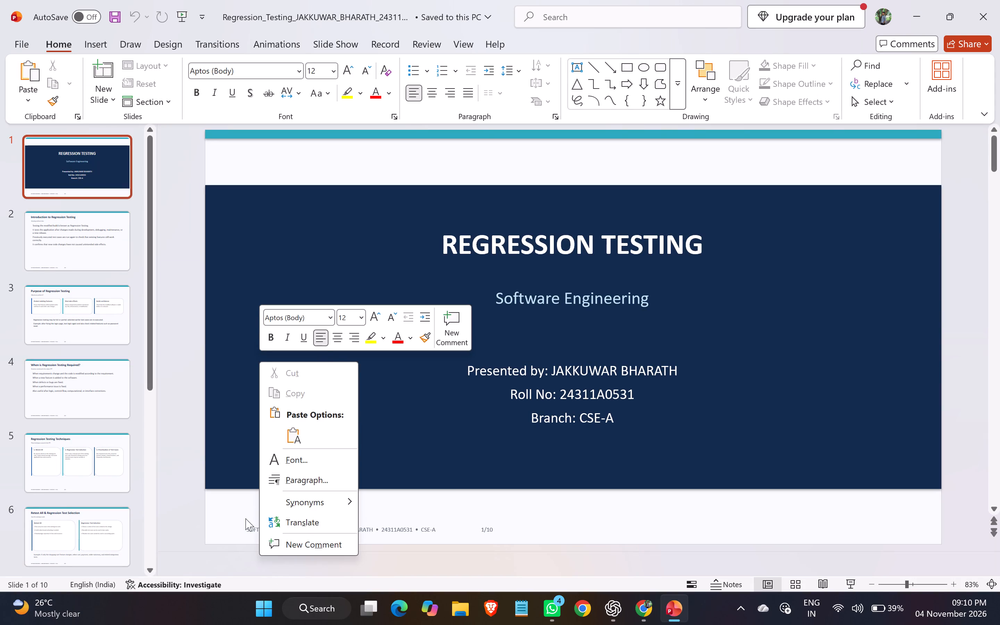
Paste the copied introduction script, ending with "So, let's get started.", into the title slide's speaker notes.
{"action": "left_click", "coordinate": [207, 561]}
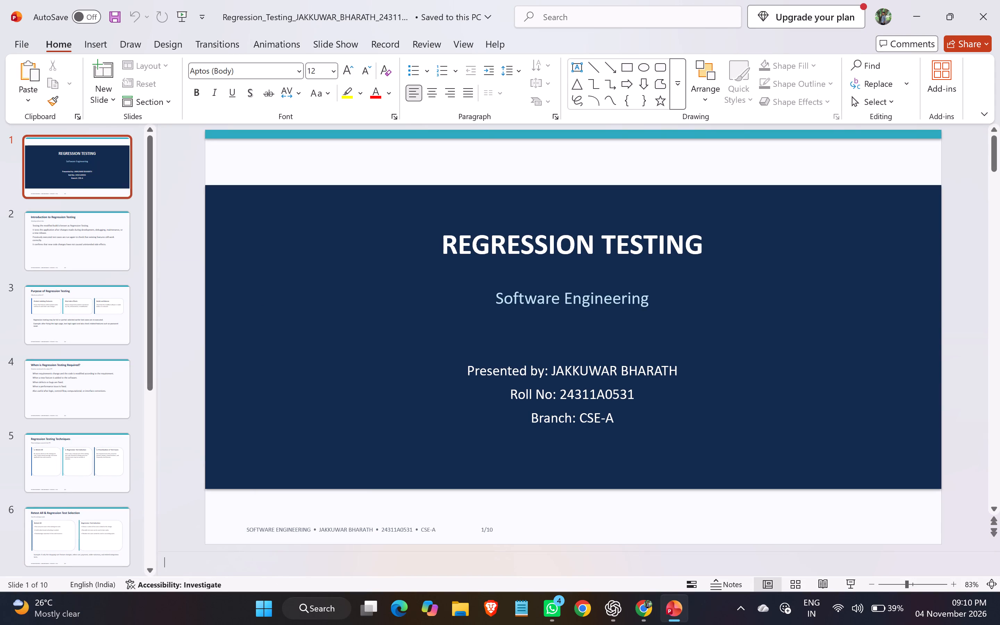
{"action": "key", "text": "ctrl+v"}
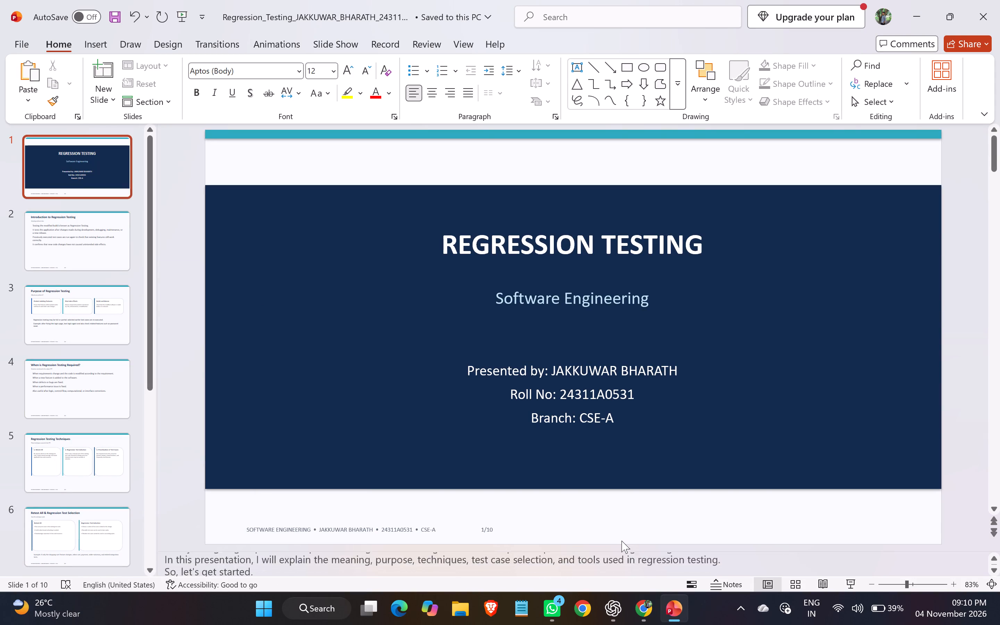
Open the empty speaker notes of slide 2, Introduction to Regression Testing, for editing.
{"action": "scroll", "coordinate": [622, 541], "scroll_direction": "down", "scroll_amount": 2}
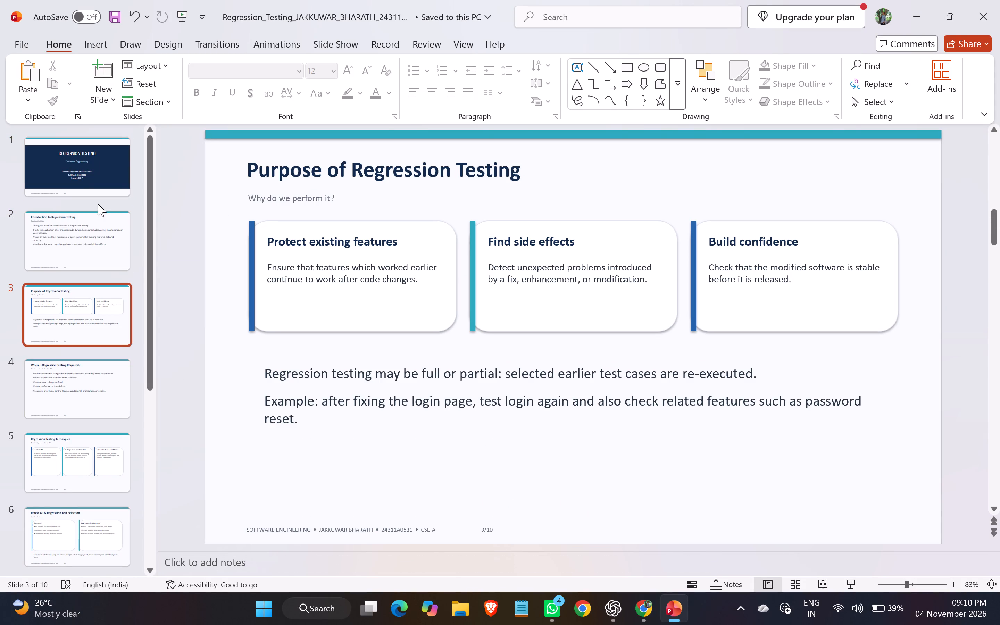
{"action": "left_click", "coordinate": [61, 202]}
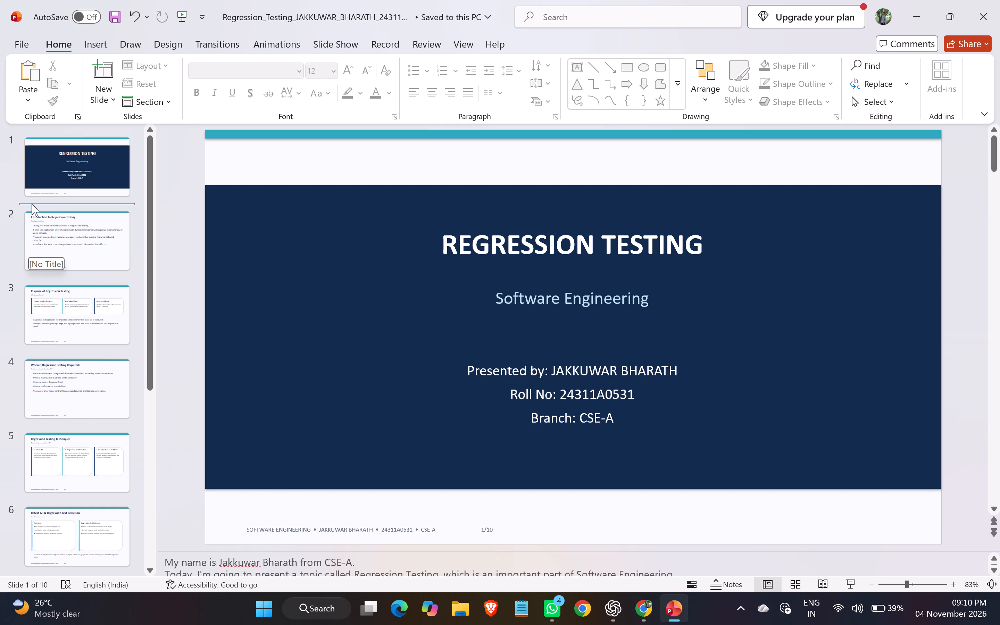
{"action": "left_click", "coordinate": [70, 261]}
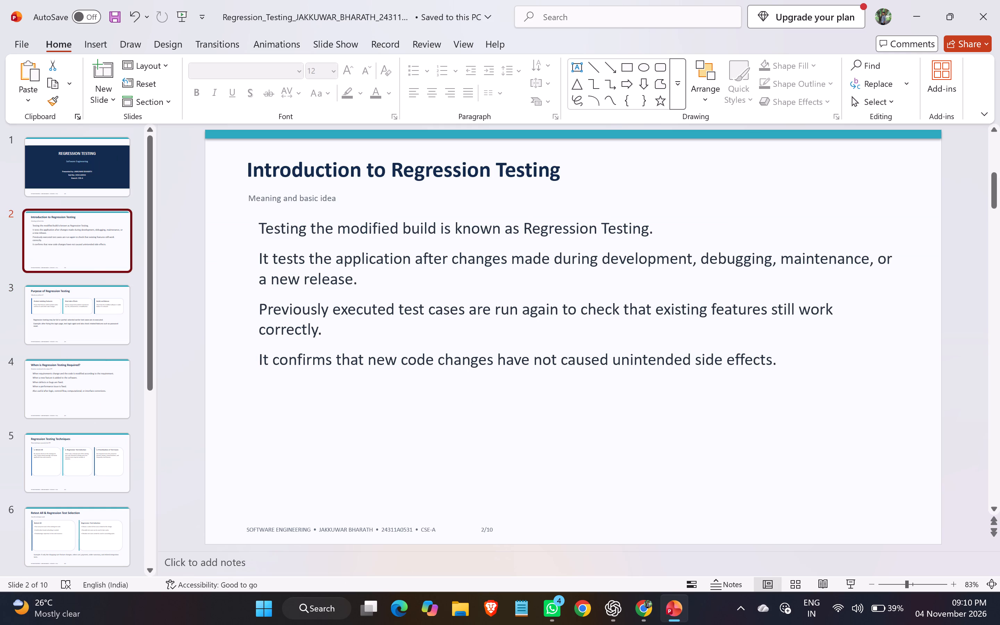
{"action": "left_click", "coordinate": [251, 558]}
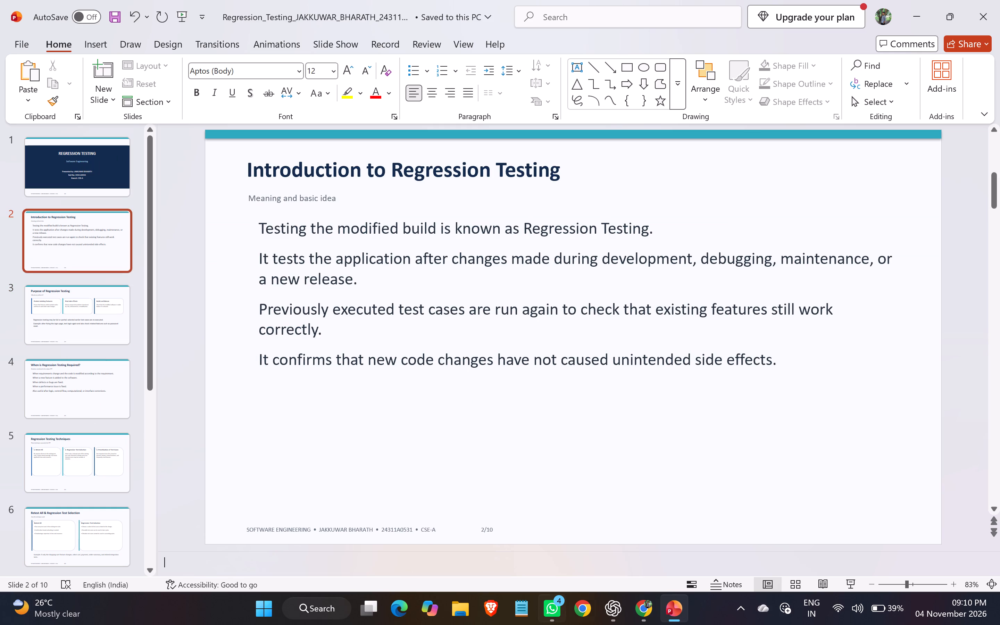
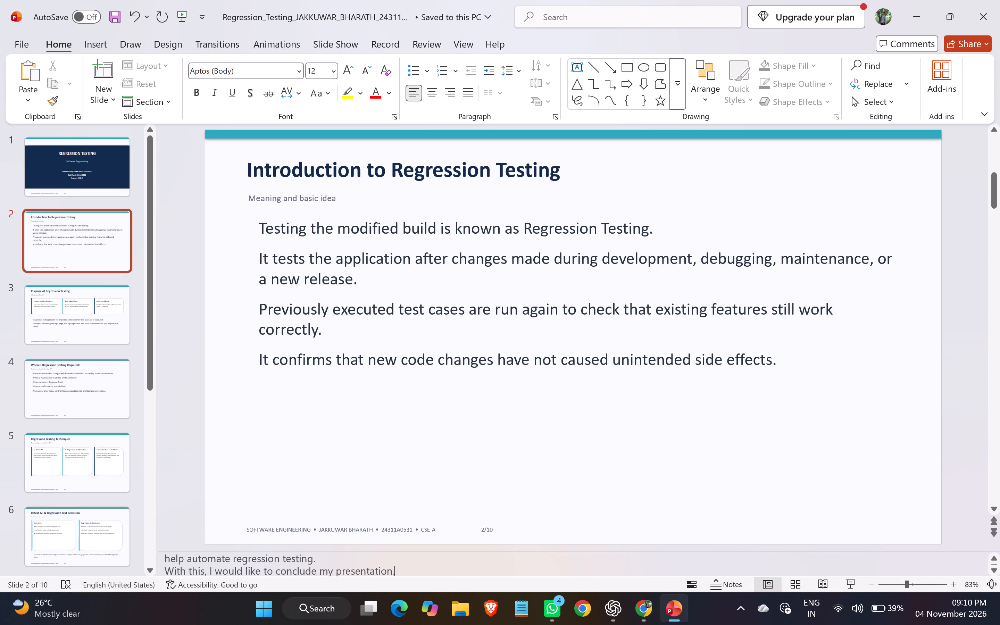
Delete the entire conclusion script from the speaker notes of slide 2, Introduction to Regression Testing.
{"action": "scroll", "coordinate": [348, 560], "scroll_direction": "up", "scroll_amount": 7}
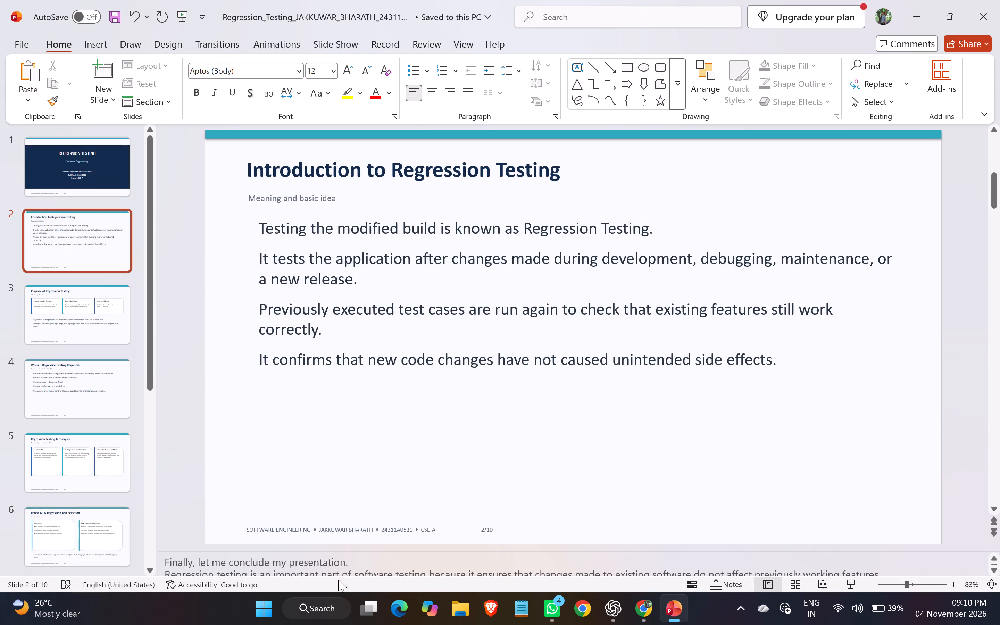
{"action": "key", "text": "ctrl+a"}
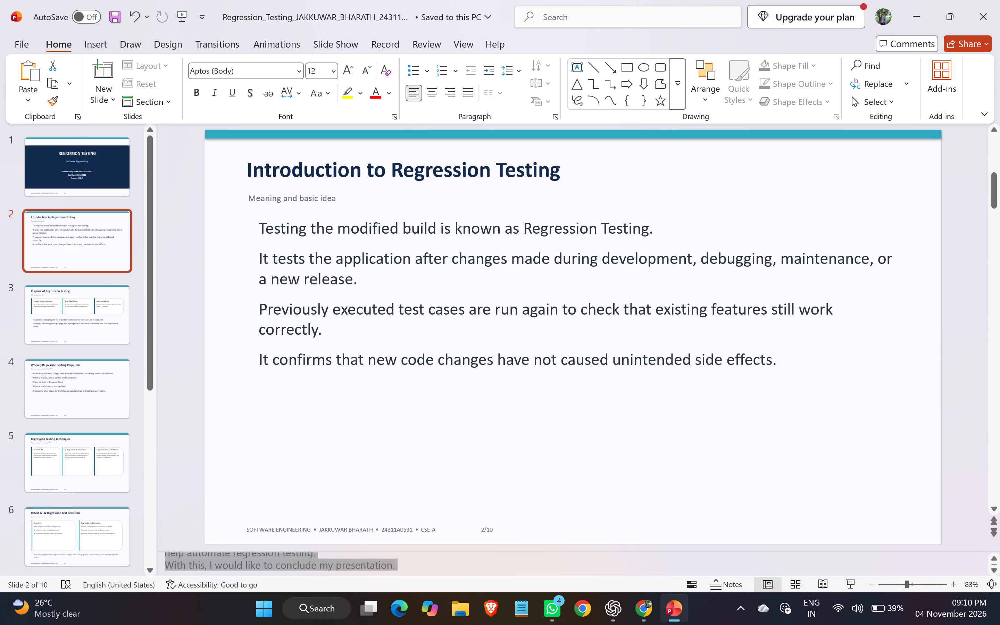
{"action": "key", "text": "BackSpace"}
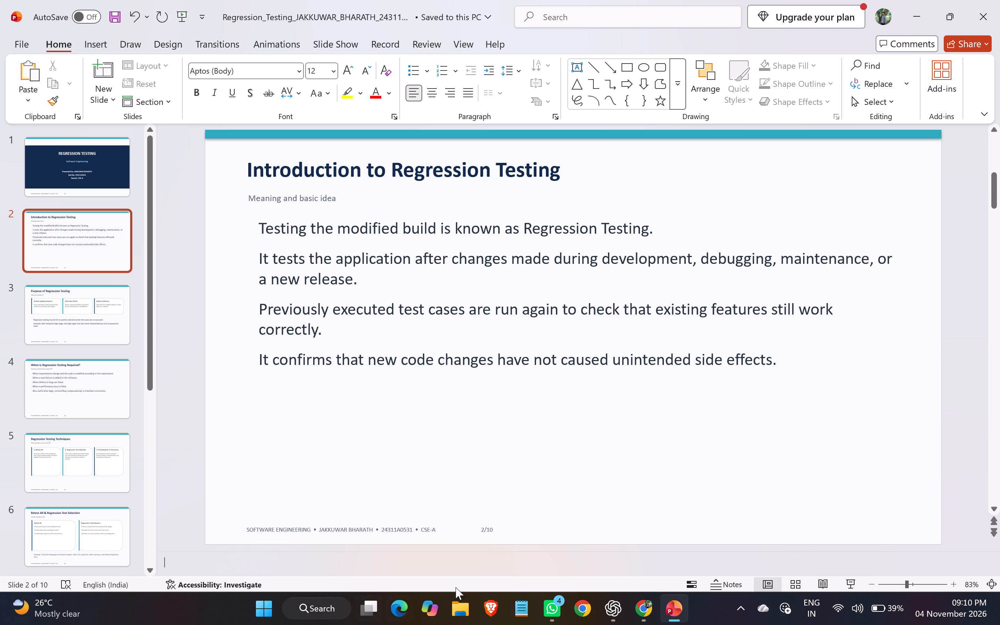
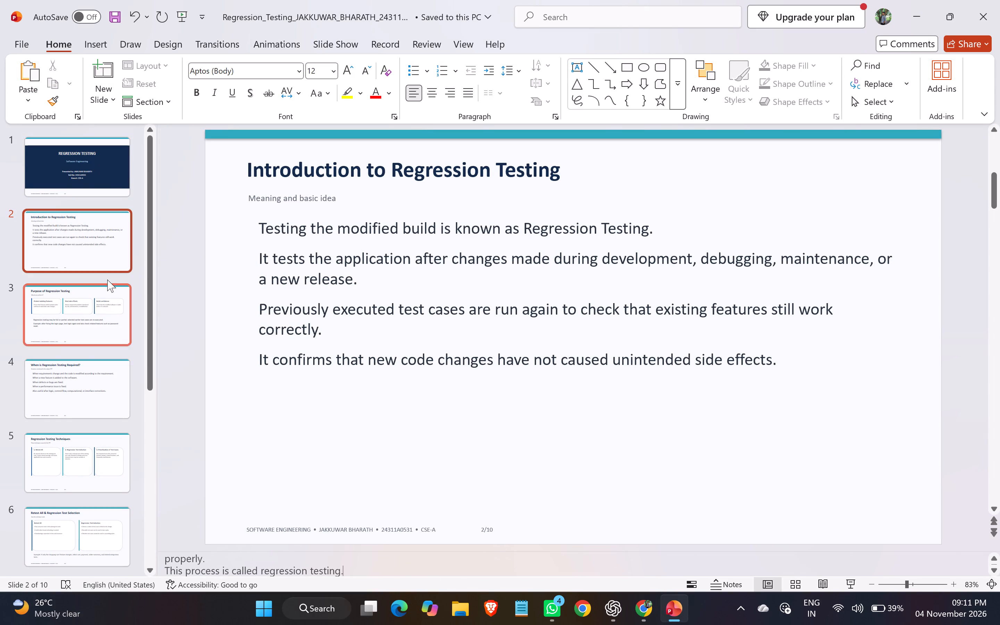
Go to slide 3, Purpose of Regression Testing, to add its speaker notes.
{"action": "left_click", "coordinate": [60, 333]}
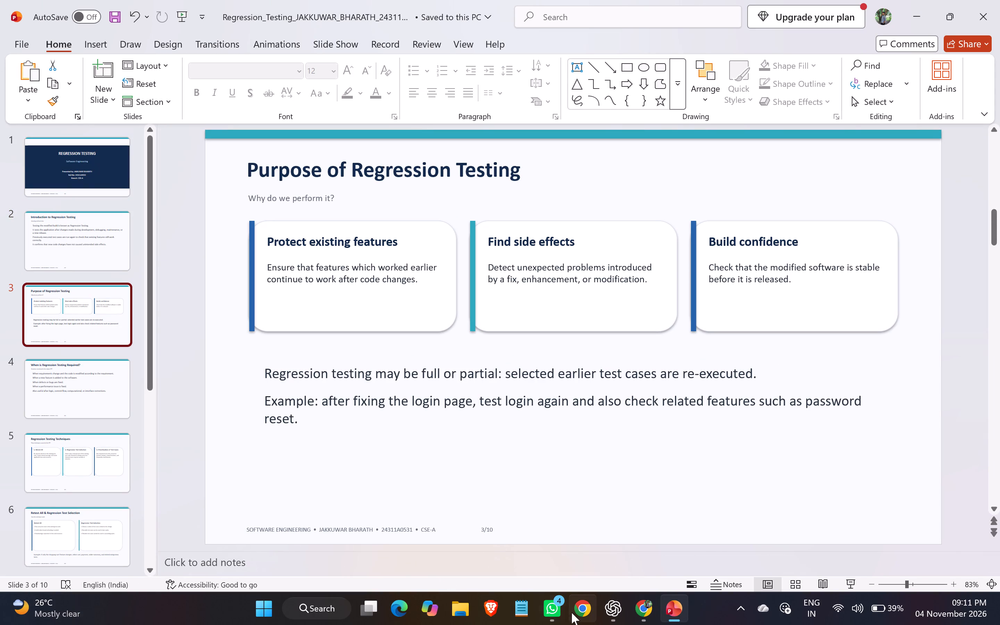
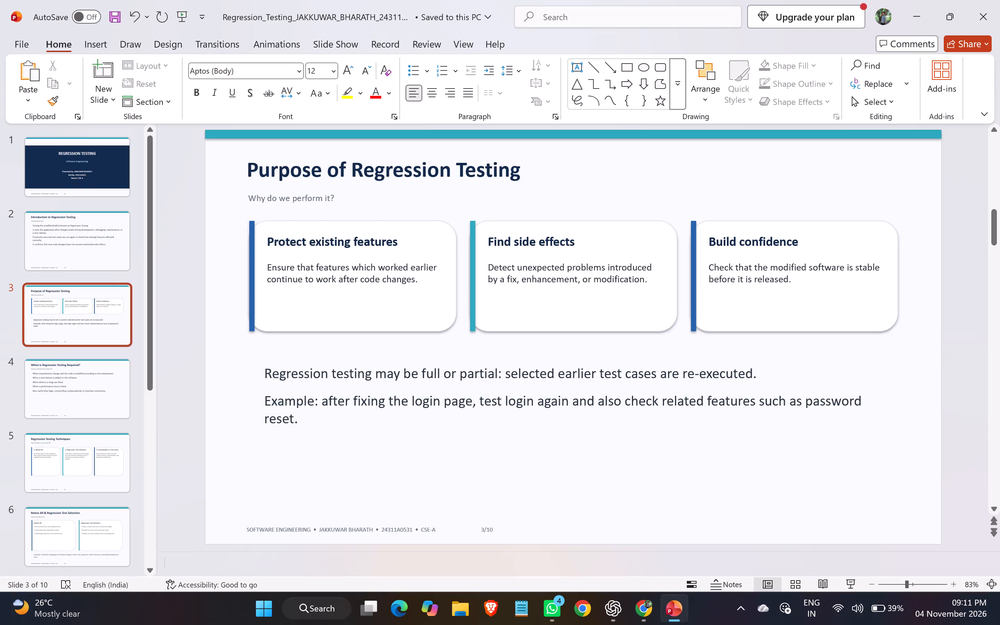
Paste the copied speaker notes beginning "Now, let us understand why regression testing is important" into the notes of slide 3.
{"action": "key", "text": "ctrl+v"}
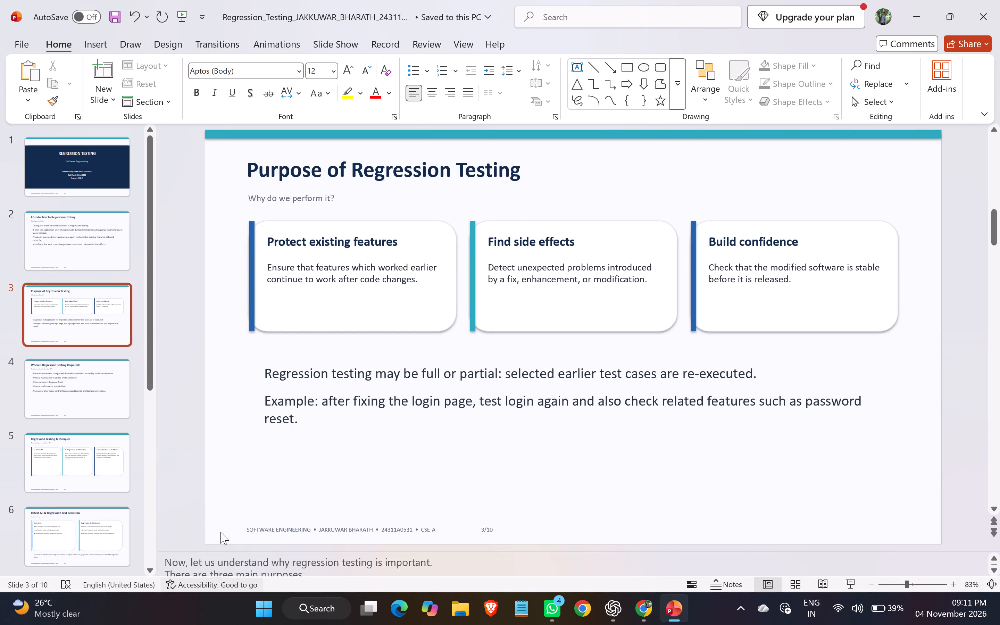
Go to slide 4, When is Regression Testing Required?, to add its speaker notes.
{"action": "left_click", "coordinate": [77, 389]}
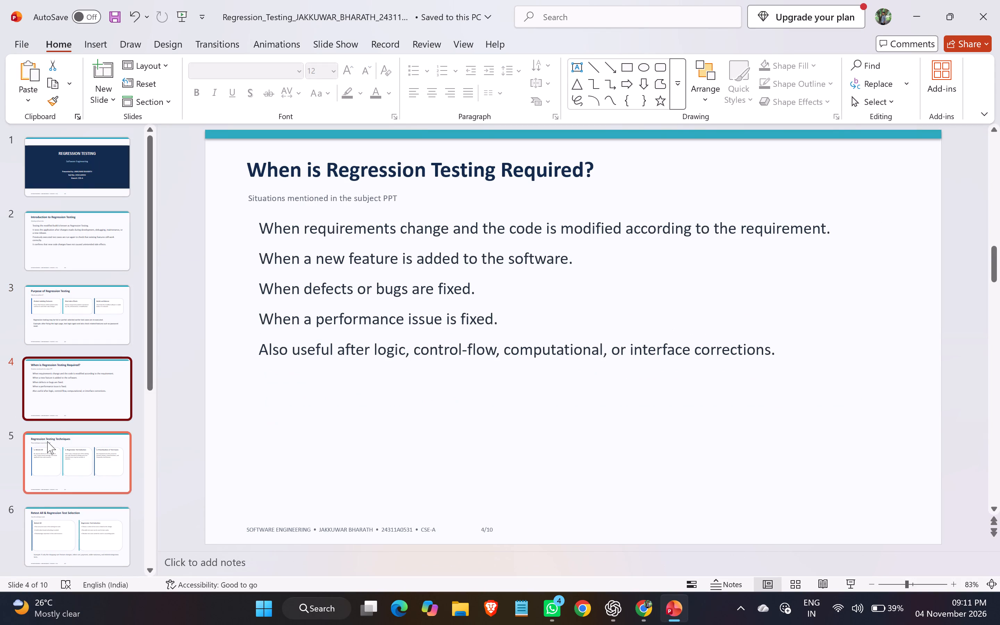
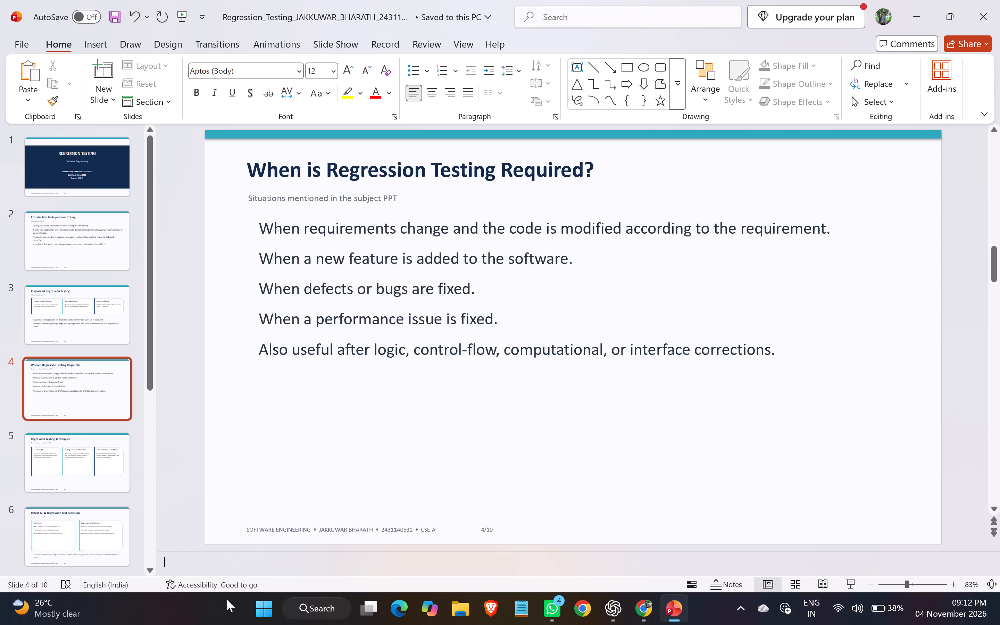
Paste the copied speaker notes ending "regression testing helps us ensure that the application continues to work correctly" into the notes of slide 4.
{"action": "key", "text": "ctrl+v"}
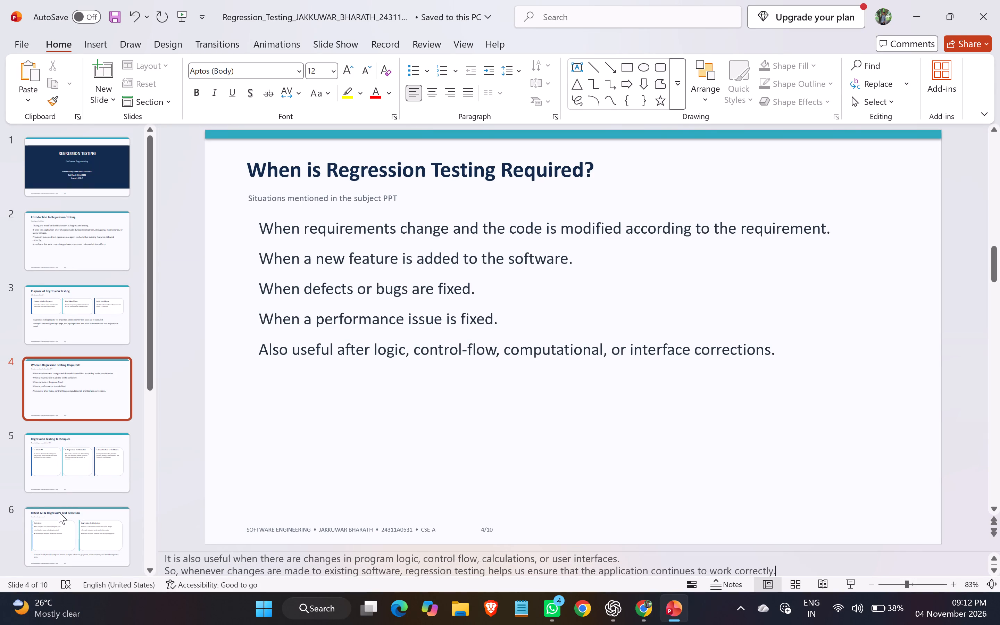
Go to slide 5, Regression Testing Techniques, to add its speaker notes.
{"action": "left_click", "coordinate": [83, 468]}
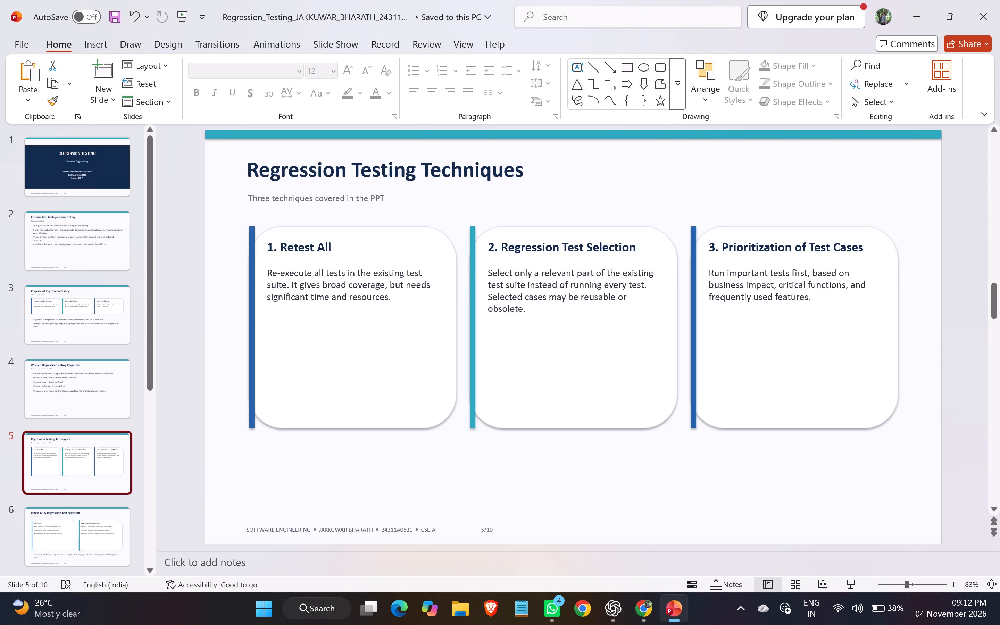
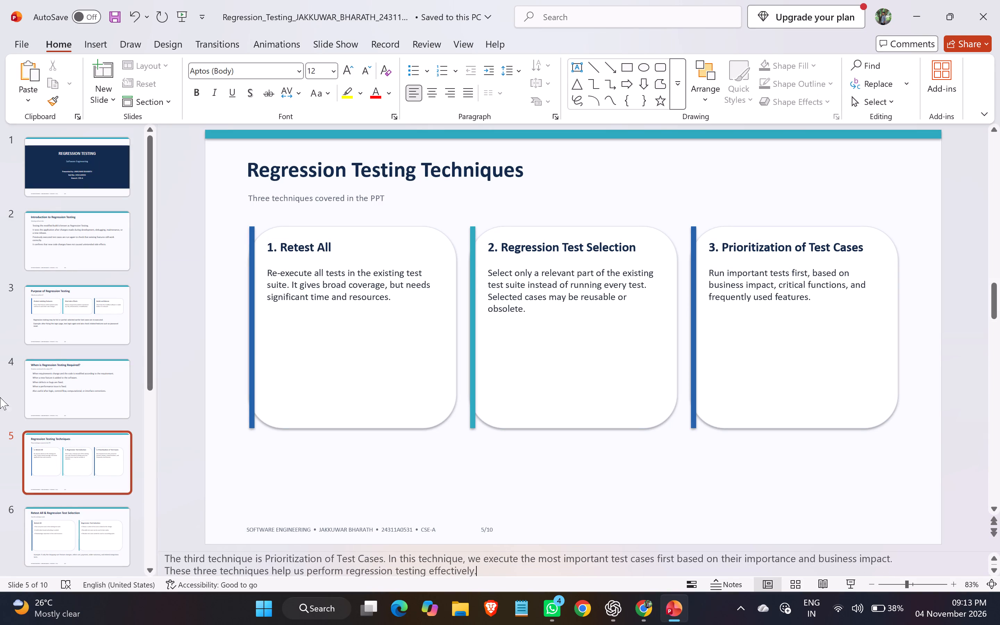
Go to slide 6, Retest All & Regression Test Selection, to add its speaker notes.
{"action": "left_click", "coordinate": [54, 543]}
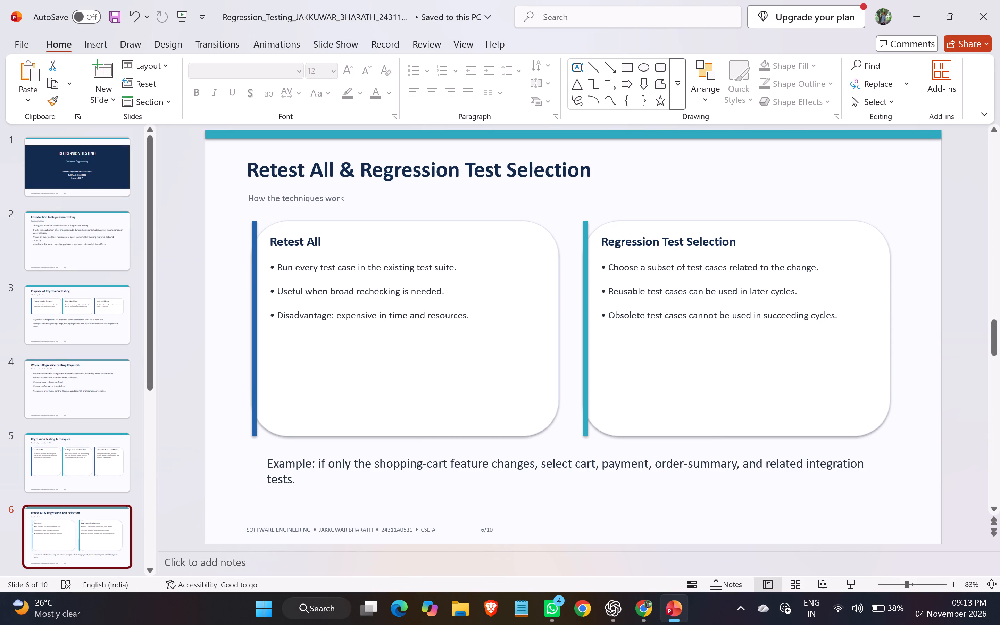
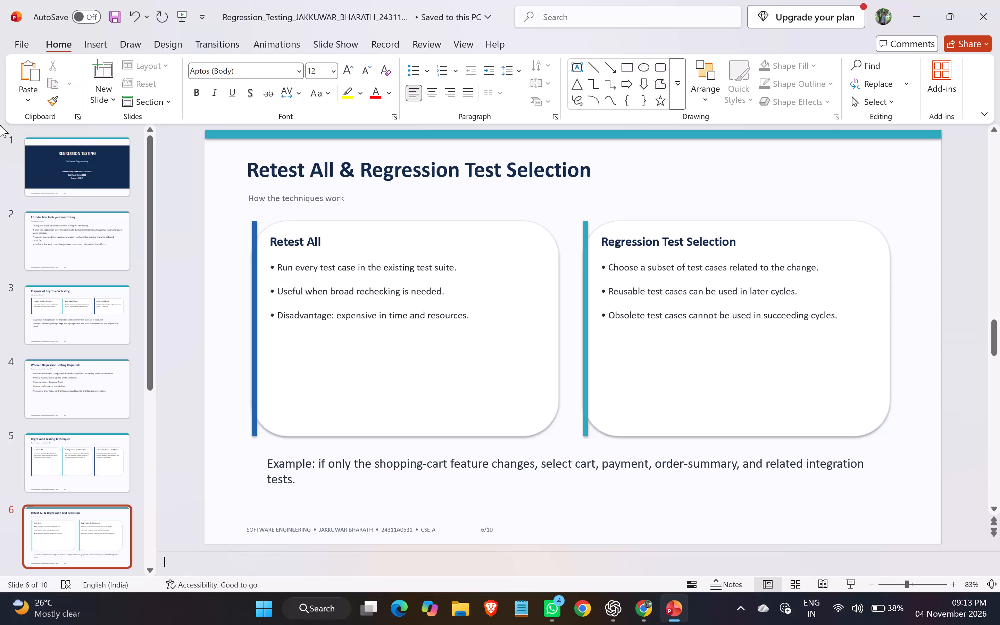
Paste the copied speaker notes explaining the first two techniques into the notes of slide 6, Retest All & Regression Test Selection.
{"action": "key", "text": "ctrl+v"}
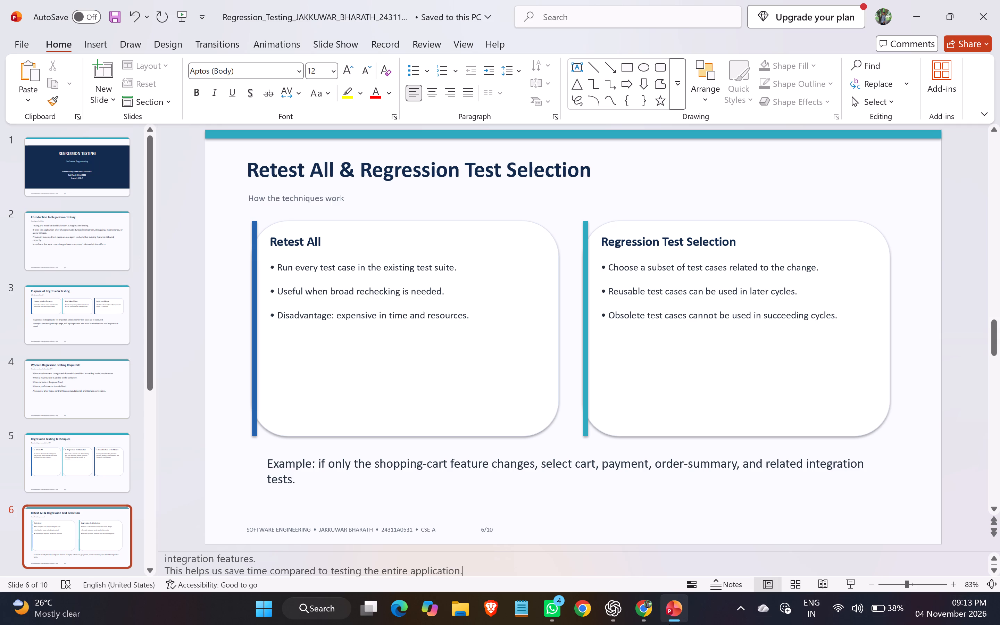
Go to slide 7, Prioritization of Test Cases, to add its speaker notes.
{"action": "scroll", "coordinate": [420, 539], "scroll_direction": "down", "scroll_amount": 4}
{"action": "scroll", "coordinate": [278, 493], "scroll_direction": "up", "scroll_amount": 3}
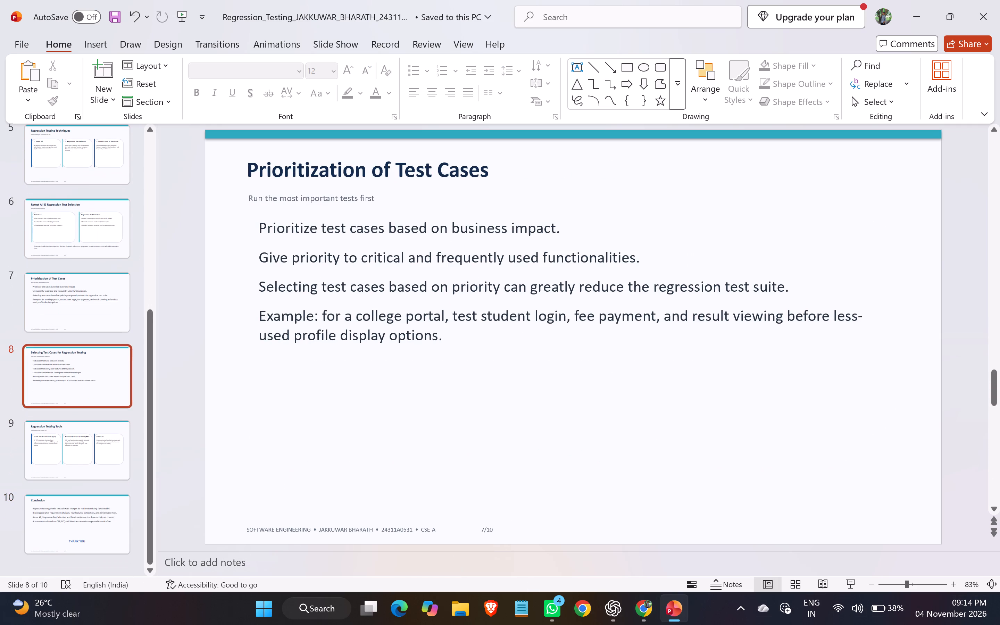
{"action": "scroll", "coordinate": [191, 386], "scroll_direction": "up", "scroll_amount": 1}
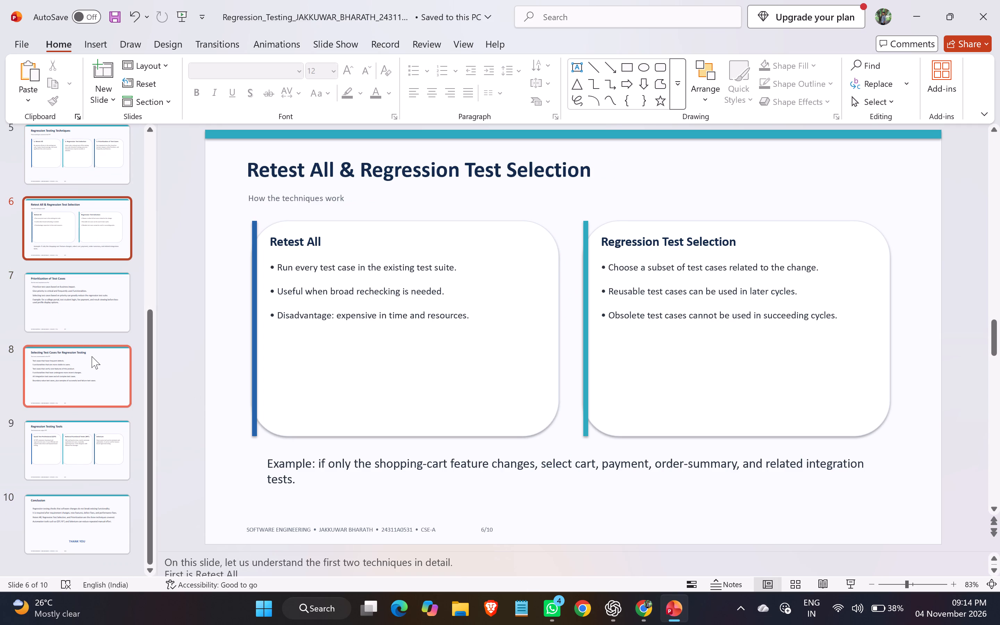
{"action": "left_click", "coordinate": [87, 302]}
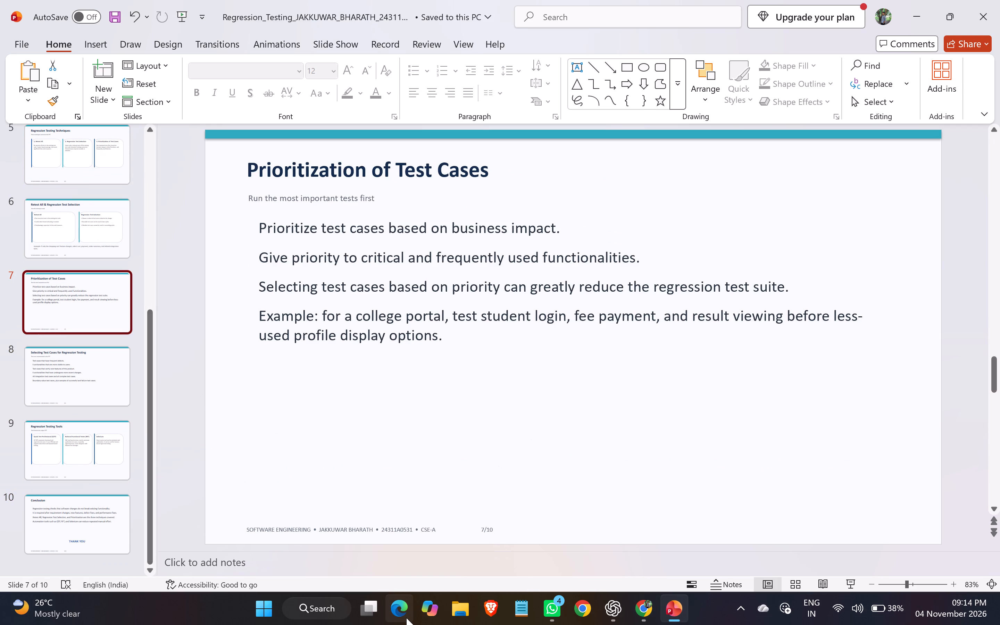
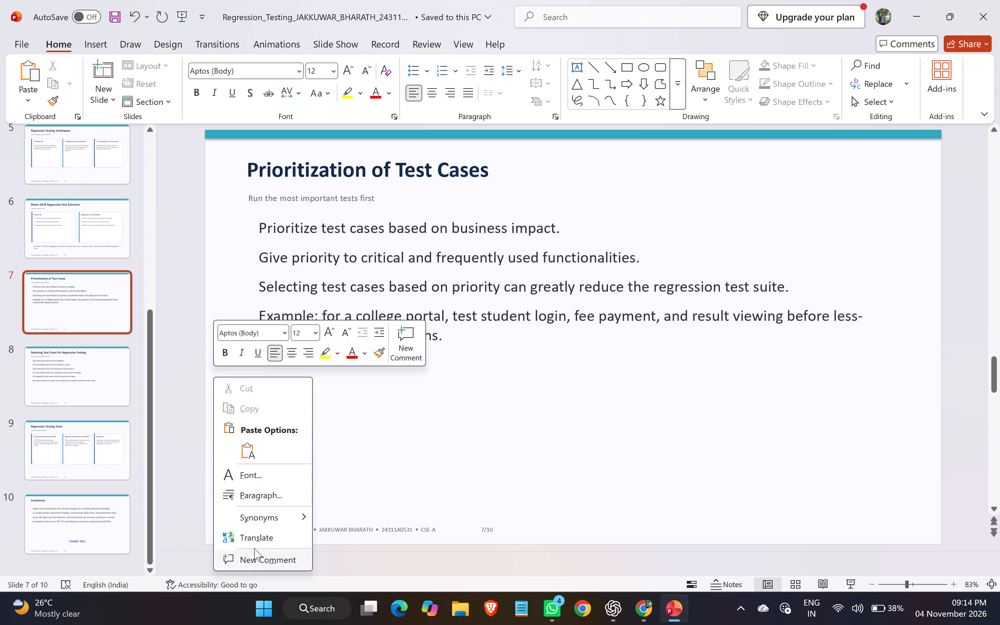
Paste the copied speaker notes on test case prioritization into the notes of slide 7, Prioritization of Test Cases.
{"action": "left_click", "coordinate": [355, 557]}
{"action": "key", "text": "ctrl+v"}
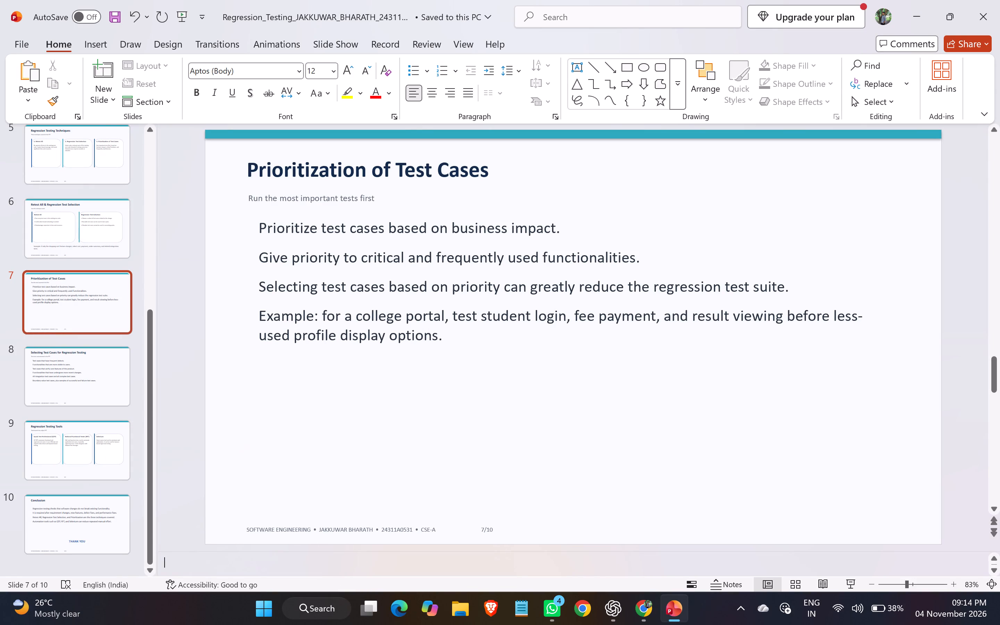
Go to slide 8, Selecting Test Cases for Regression Testing, to add its speaker notes.
{"action": "left_click", "coordinate": [54, 366]}
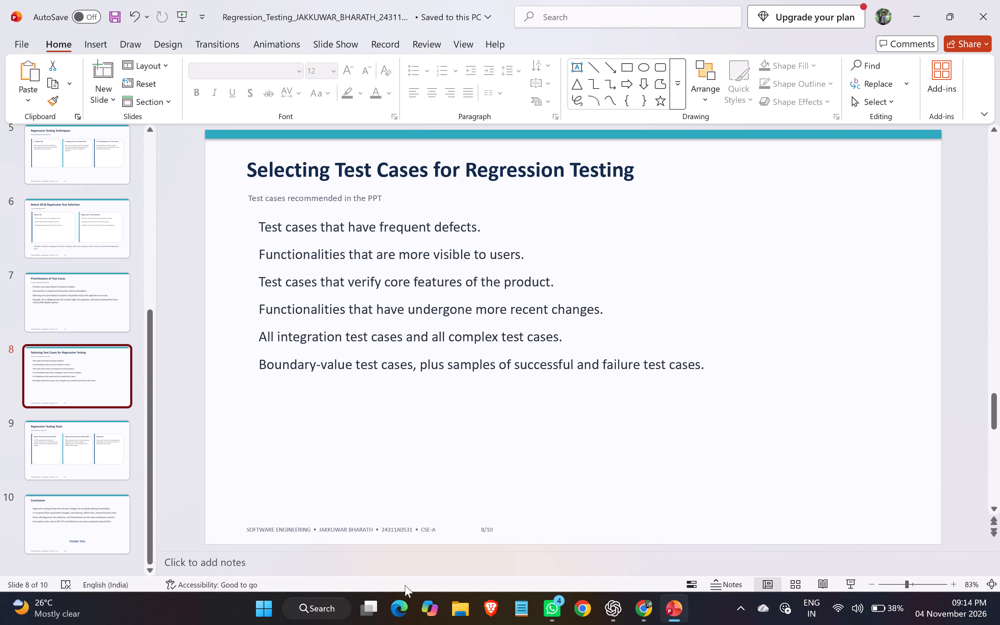
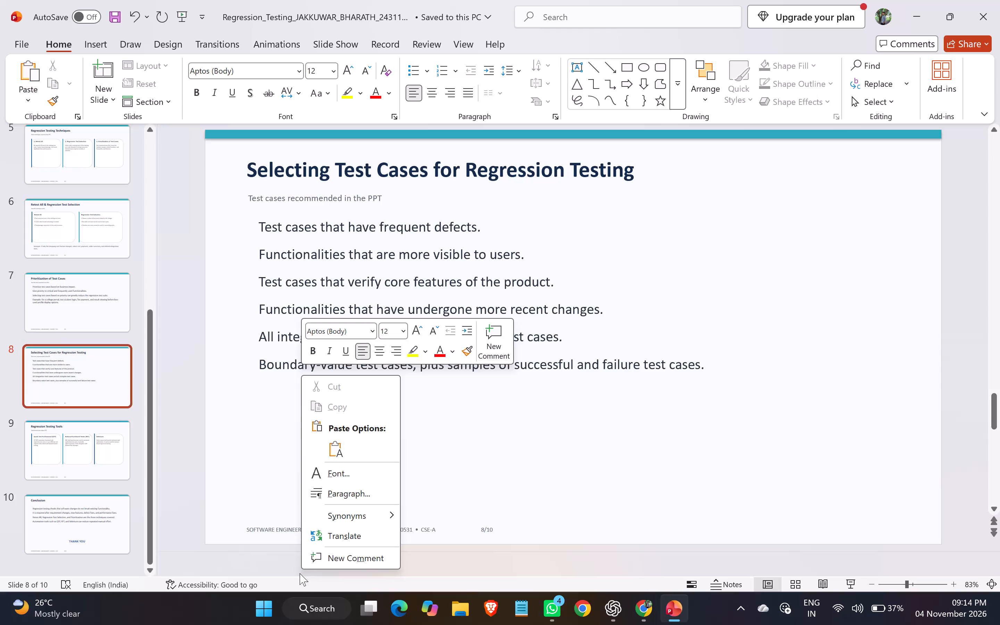
Paste the copied speaker notes on selecting test cases for regression testing into the notes of slide 8.
{"action": "key", "text": "ctrl+v"}
{"action": "left_click", "coordinate": [255, 562]}
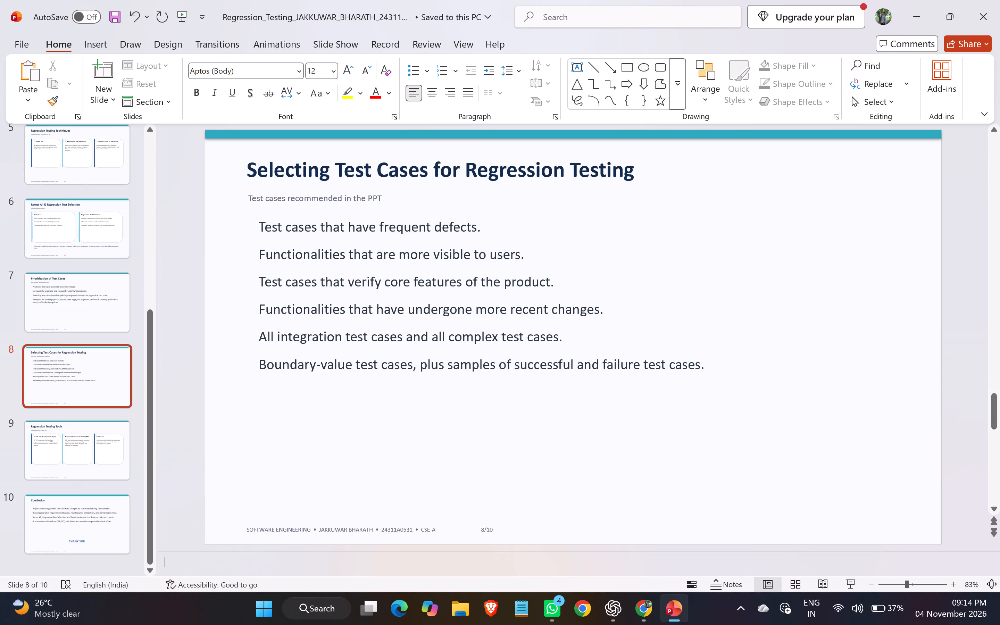
{"action": "key", "text": "ctrl+v"}
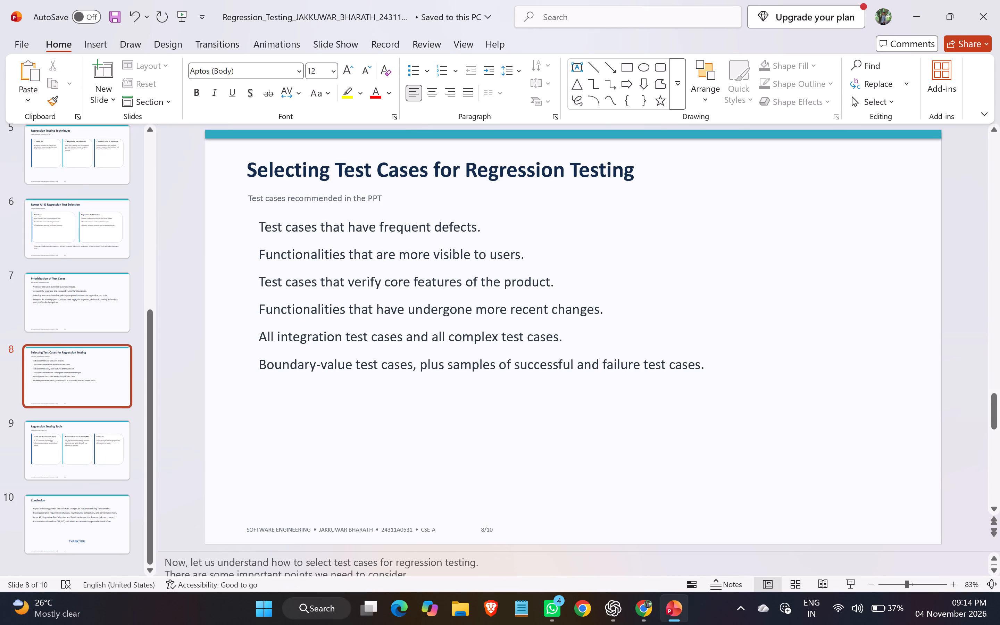
Go to slide 9, Regression Testing Tools, to add its speaker notes.
{"action": "left_click", "coordinate": [73, 451]}
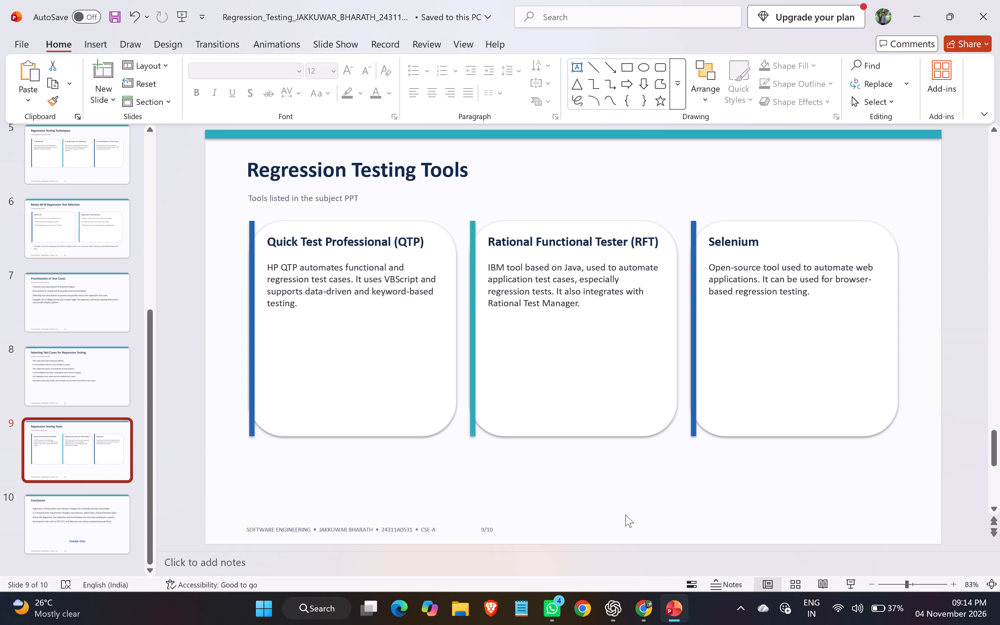
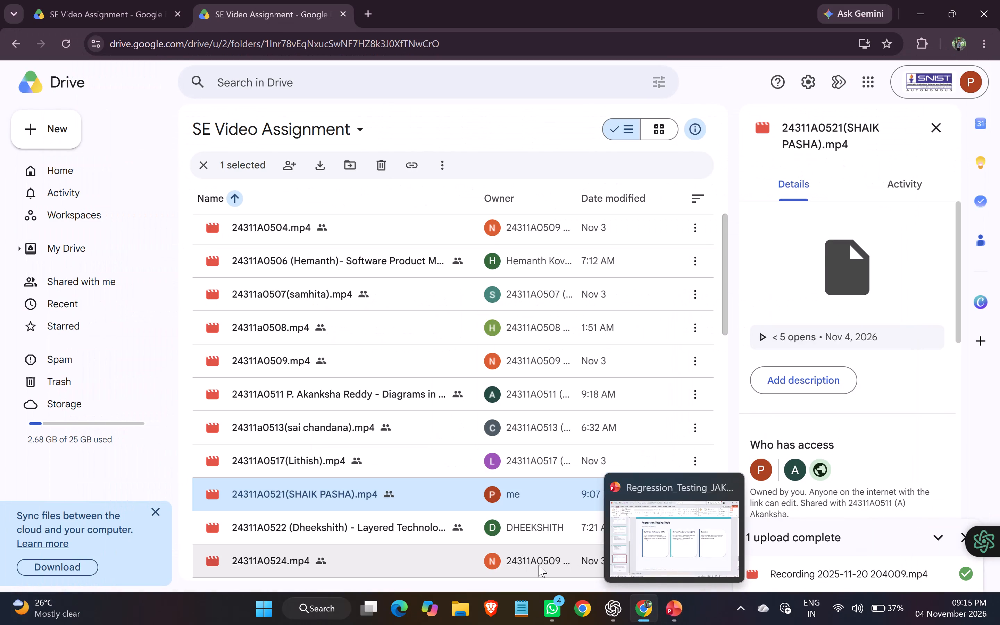
Switch to PowerPoint and paste the copied speaker notes on regression testing tools into the notes of slide 9.
{"action": "left_click", "coordinate": [677, 610]}
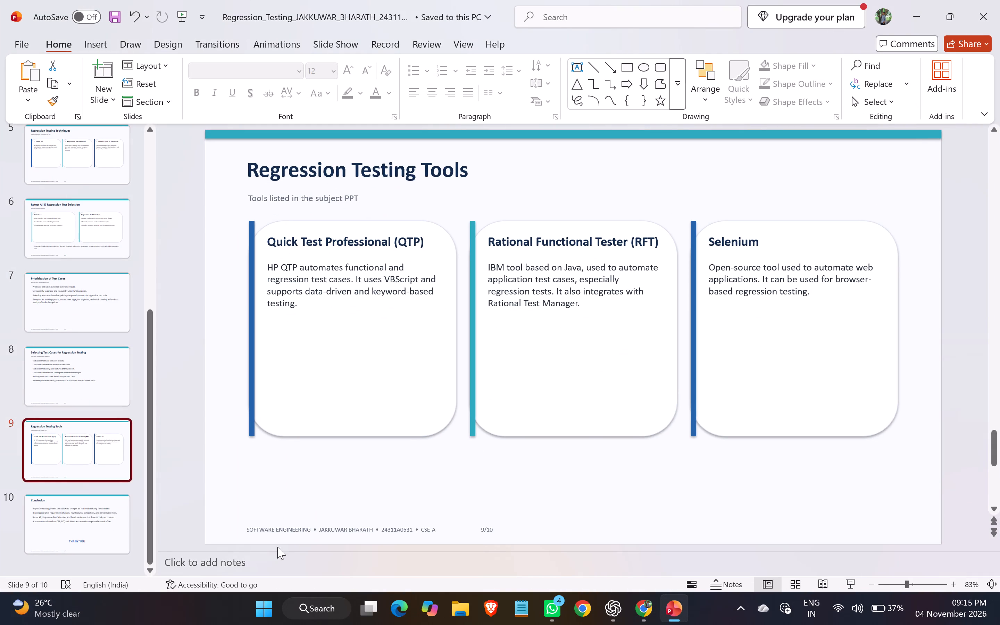
{"action": "left_click", "coordinate": [276, 549]}
{"action": "left_click", "coordinate": [273, 569]}
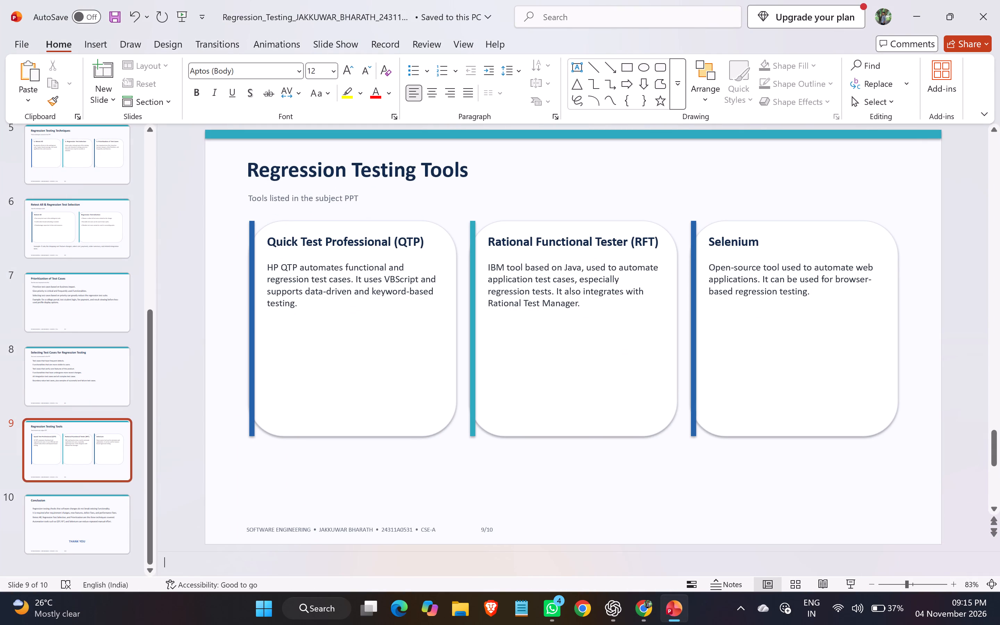
{"action": "key", "text": "ctrl+v"}
{"action": "scroll", "coordinate": [422, 563], "scroll_direction": "up", "scroll_amount": 2}
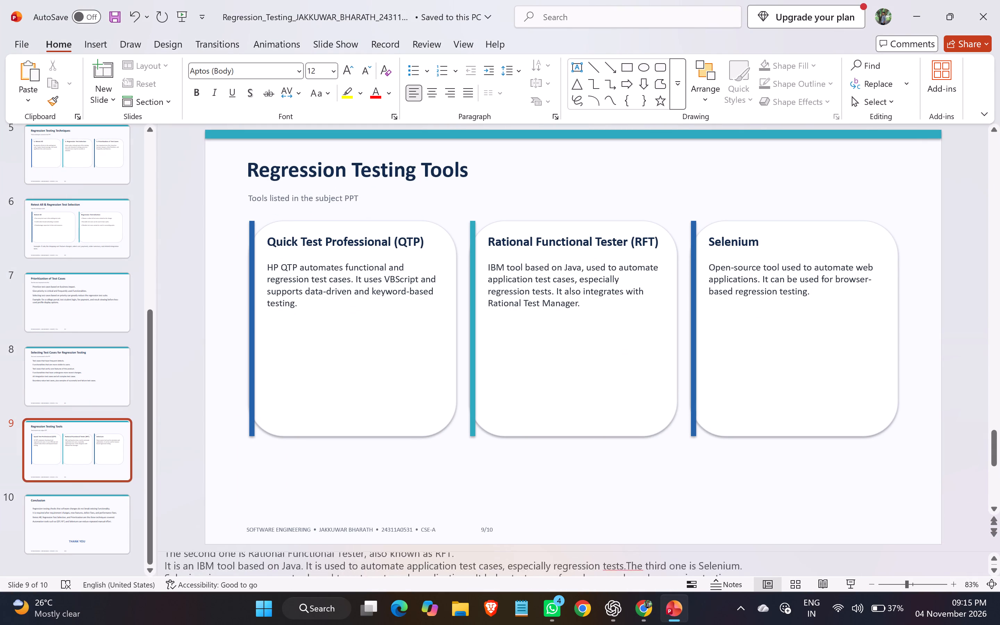
{"action": "scroll", "coordinate": [422, 563], "scroll_direction": "up", "scroll_amount": 6}
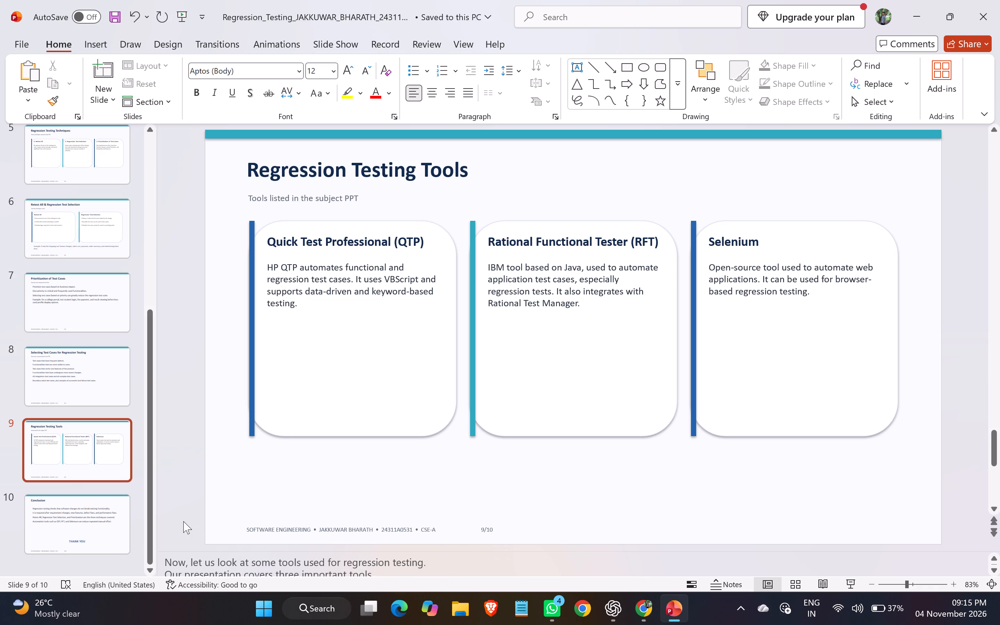
Go to slide 10, Conclusion, to add its speaker notes.
{"action": "left_click", "coordinate": [110, 515]}
{"action": "scroll", "coordinate": [520, 435], "scroll_direction": "down", "scroll_amount": 2}
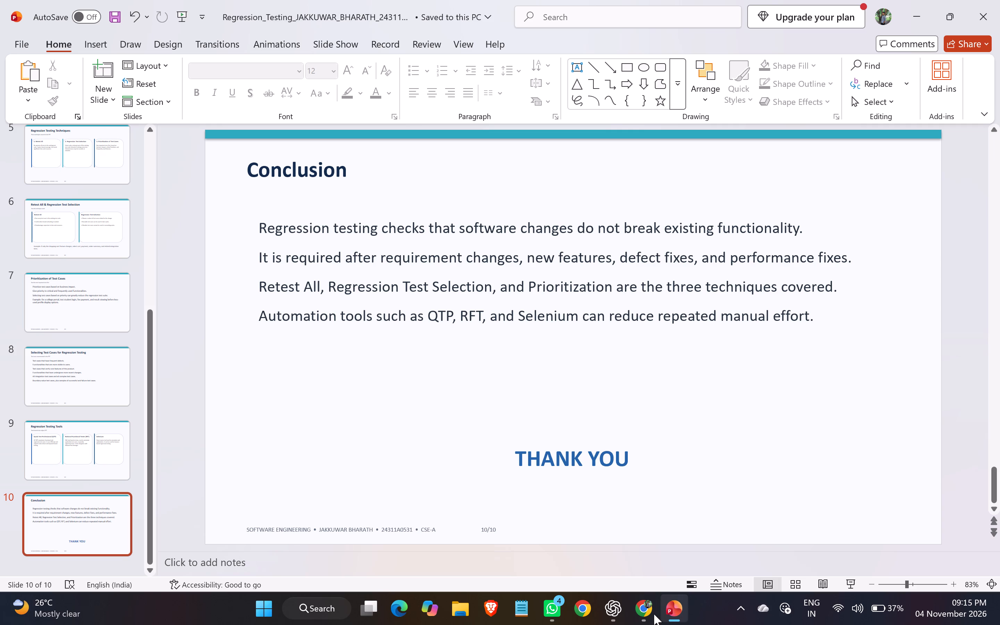
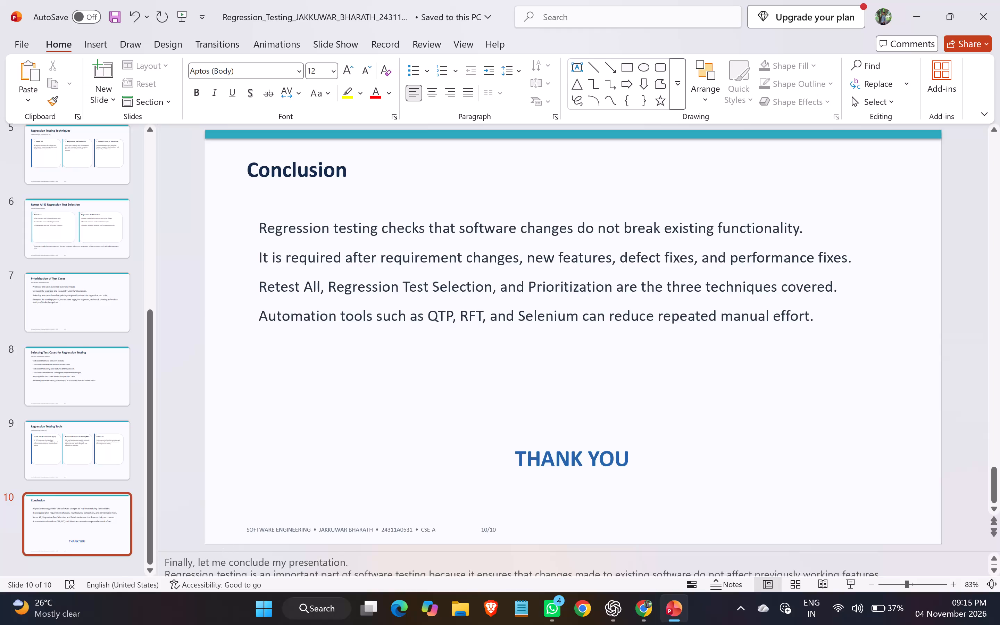
Return to the title slide and open a slide show recording session starting from the beginning of the presentation.
{"action": "scroll", "coordinate": [254, 523], "scroll_direction": "up", "scroll_amount": 3}
{"action": "scroll", "coordinate": [592, 188], "scroll_direction": "up", "scroll_amount": 7}
{"action": "scroll", "coordinate": [169, 273], "scroll_direction": "up", "scroll_amount": 1}
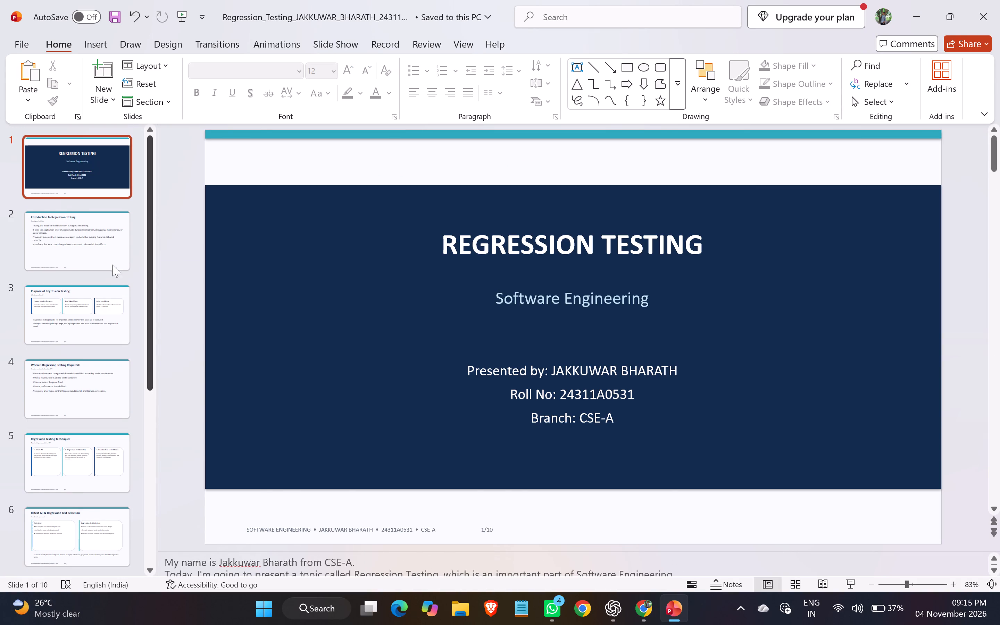
{"action": "left_click", "coordinate": [122, 249]}
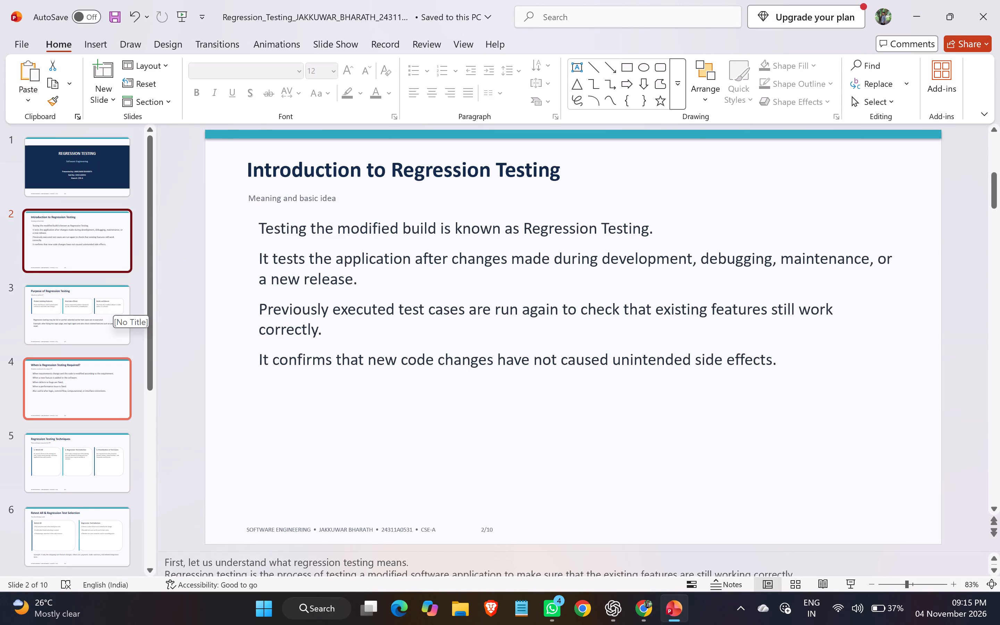
{"action": "scroll", "coordinate": [475, 478], "scroll_direction": "up", "scroll_amount": 1}
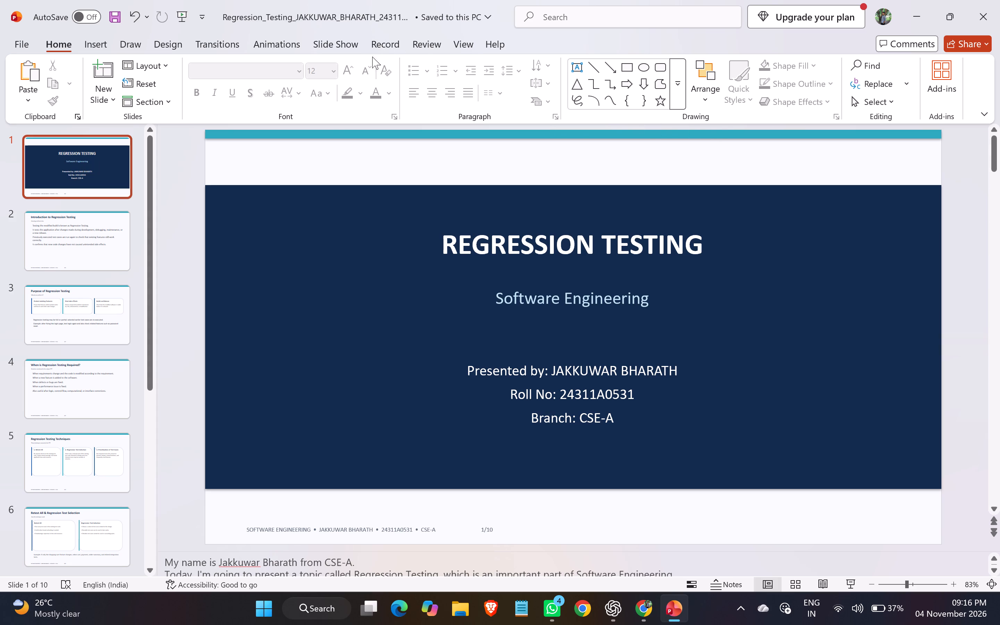
{"action": "left_click", "coordinate": [344, 50]}
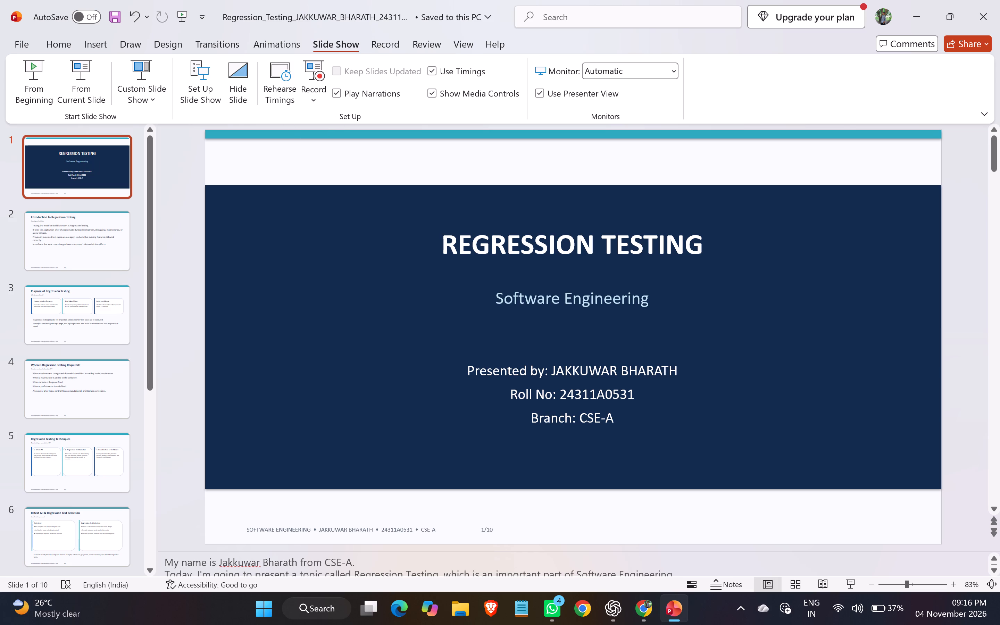
{"action": "left_click", "coordinate": [318, 105]}
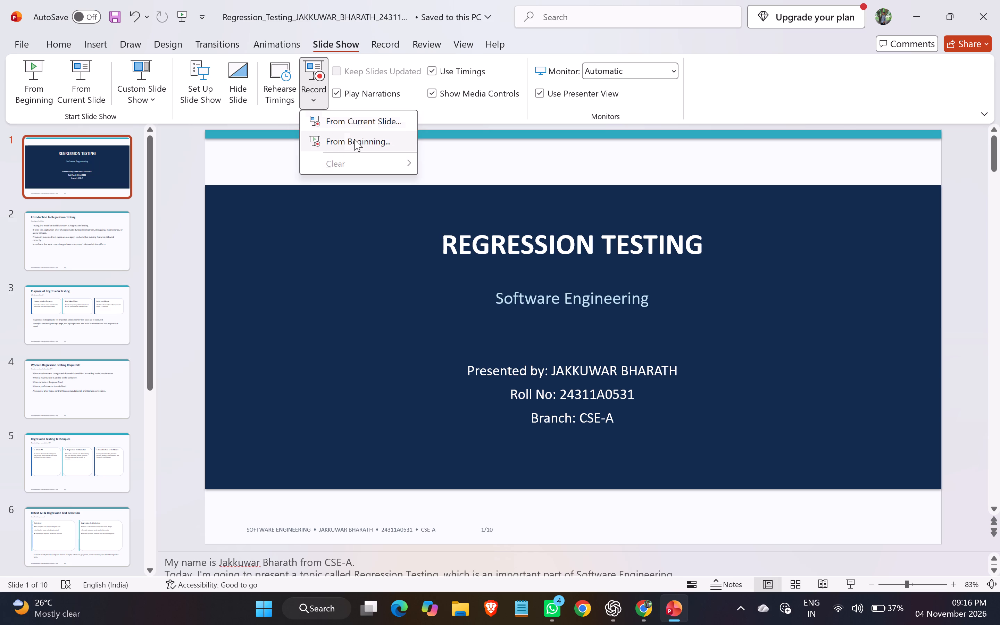
{"action": "left_click", "coordinate": [379, 143]}
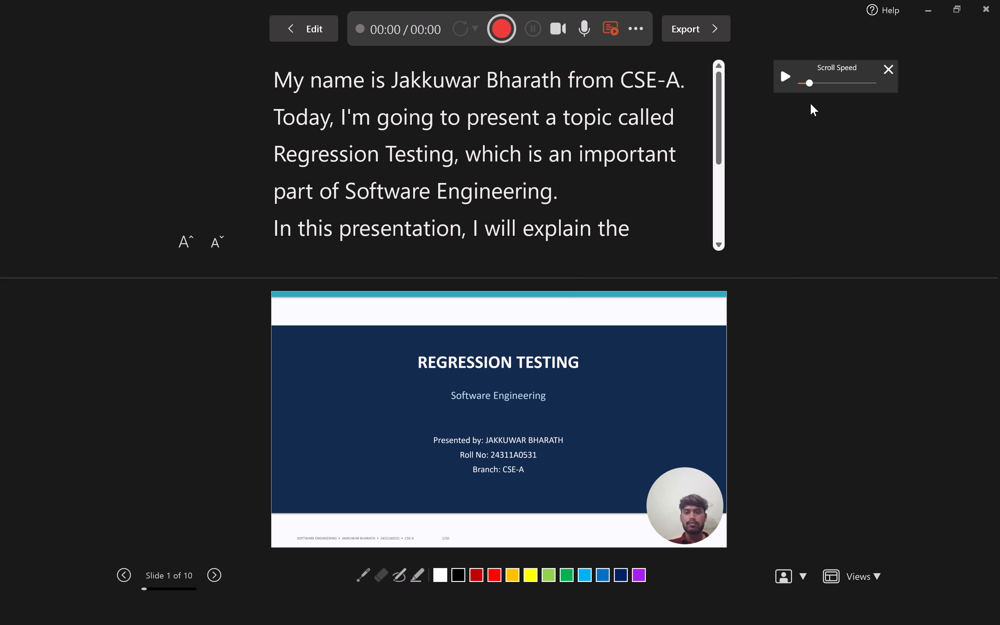
Run the teleprompter's automatic scrolling on the slide 1 notes and gradually raise its scroll speed.
{"action": "left_click", "coordinate": [787, 76]}
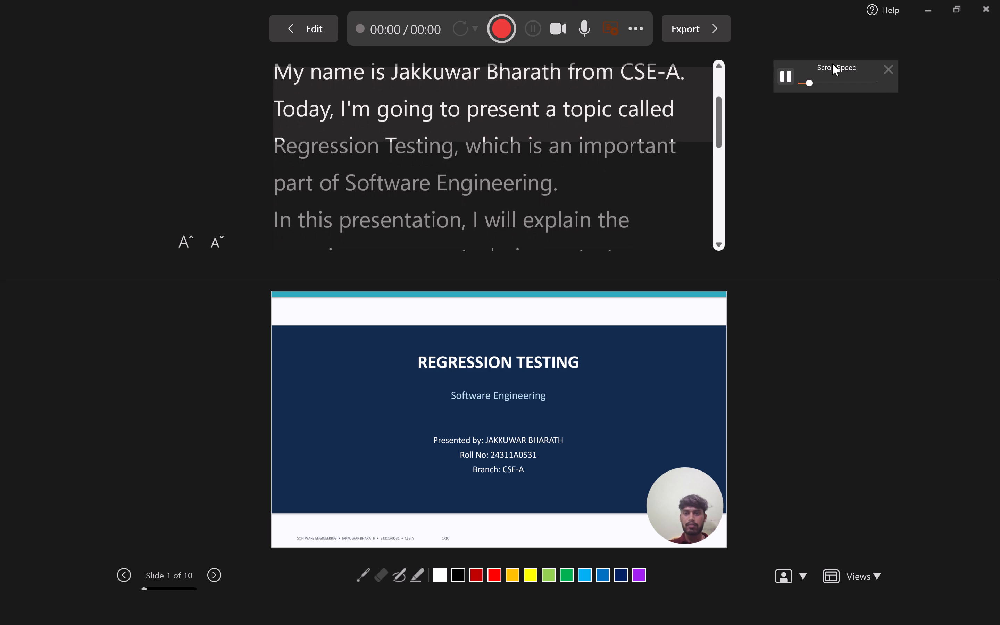
{"action": "left_click", "coordinate": [784, 75]}
{"action": "scroll", "coordinate": [606, 203], "scroll_direction": "up", "scroll_amount": 5}
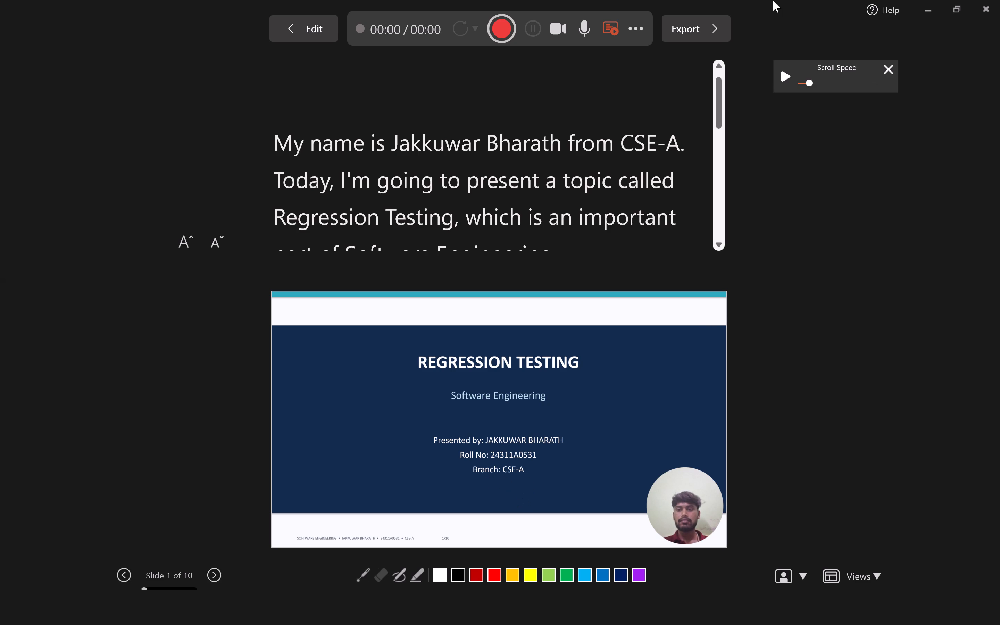
{"action": "left_click", "coordinate": [785, 72]}
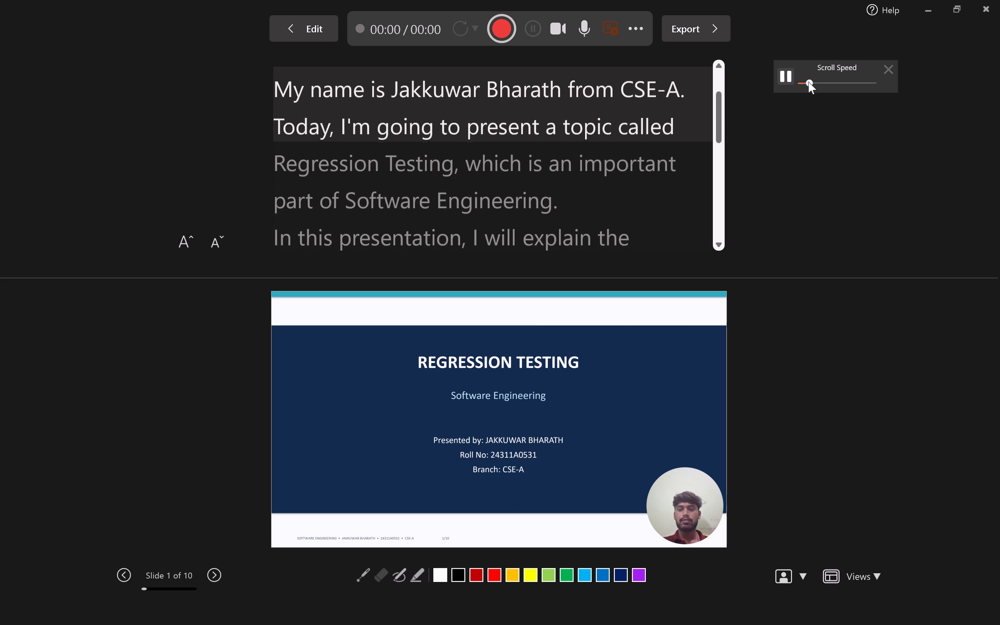
{"action": "left_click_drag", "start_coordinate": [808, 82], "coordinate": [816, 80]}
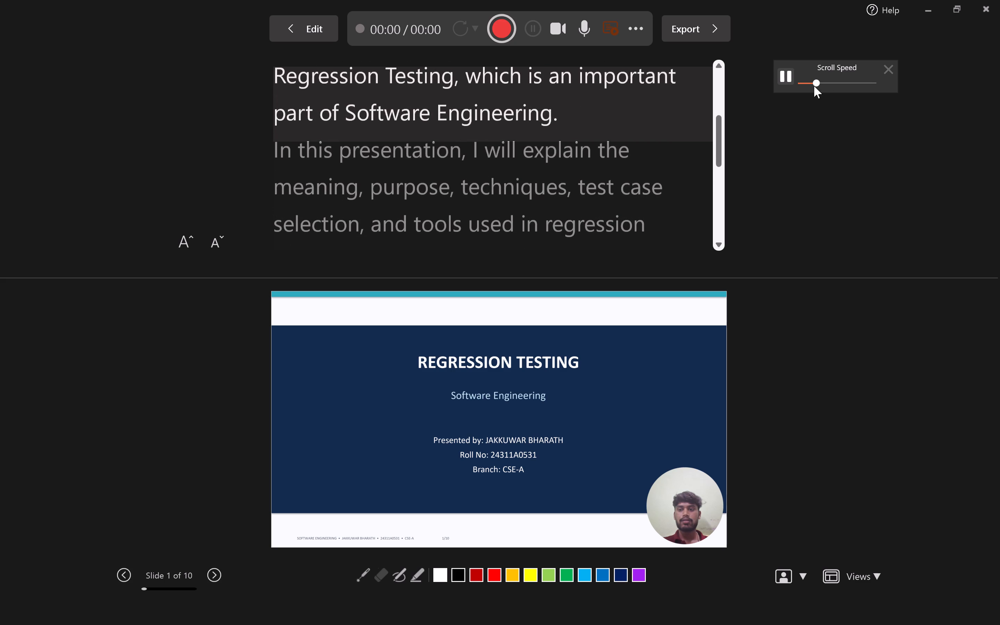
{"action": "left_click_drag", "start_coordinate": [816, 80], "coordinate": [819, 79]}
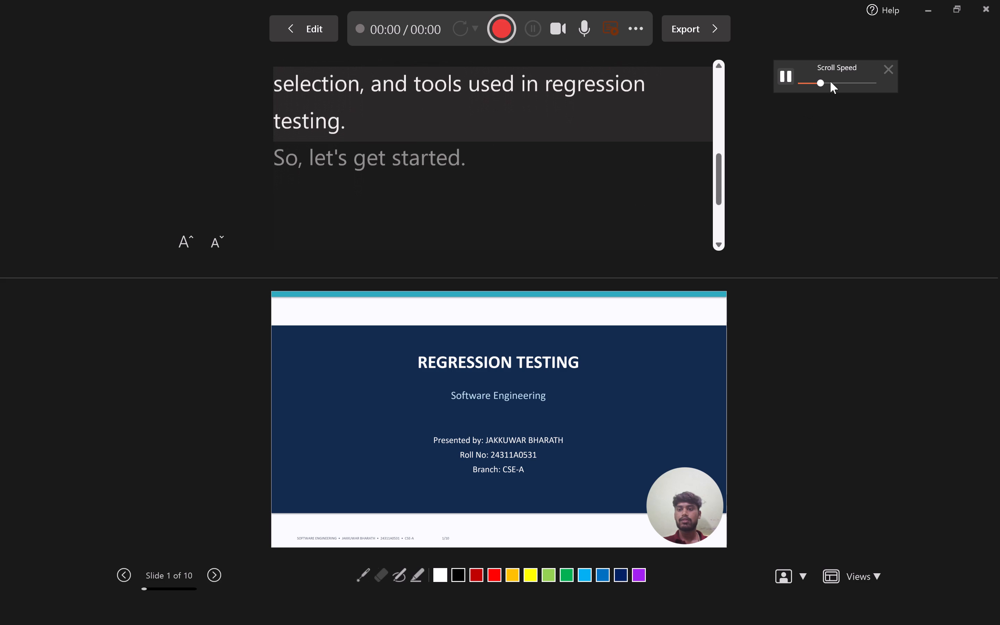
{"action": "left_click_drag", "start_coordinate": [819, 80], "coordinate": [824, 77]}
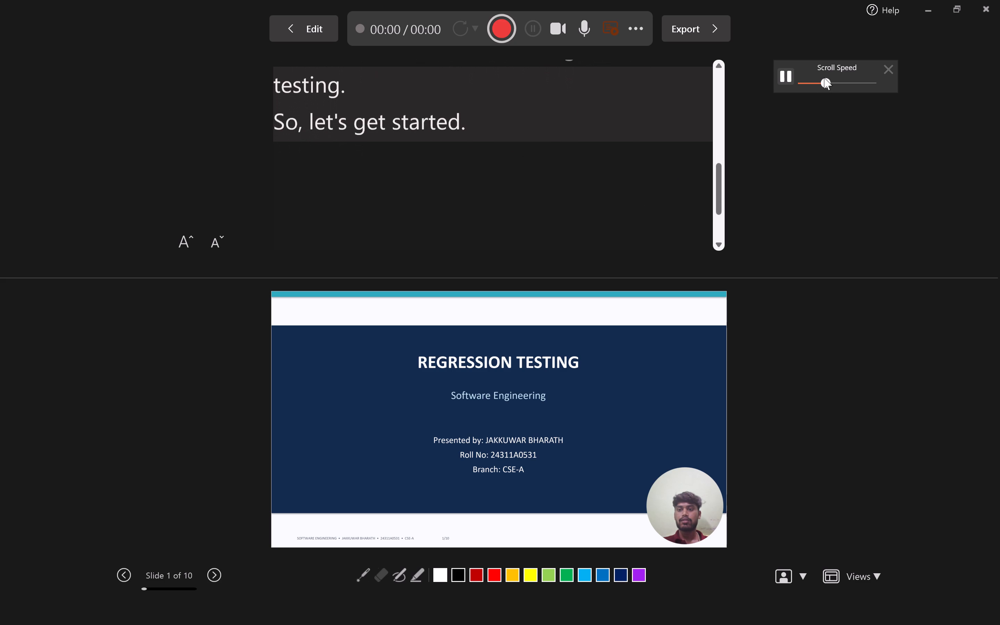
{"action": "left_click_drag", "start_coordinate": [824, 77], "coordinate": [825, 77]}
Check the raised teleprompter speed against the slide 1 notes, pause the scrolling and bring the notes back to their beginning.
{"action": "scroll", "coordinate": [632, 165], "scroll_direction": "up", "scroll_amount": 4}
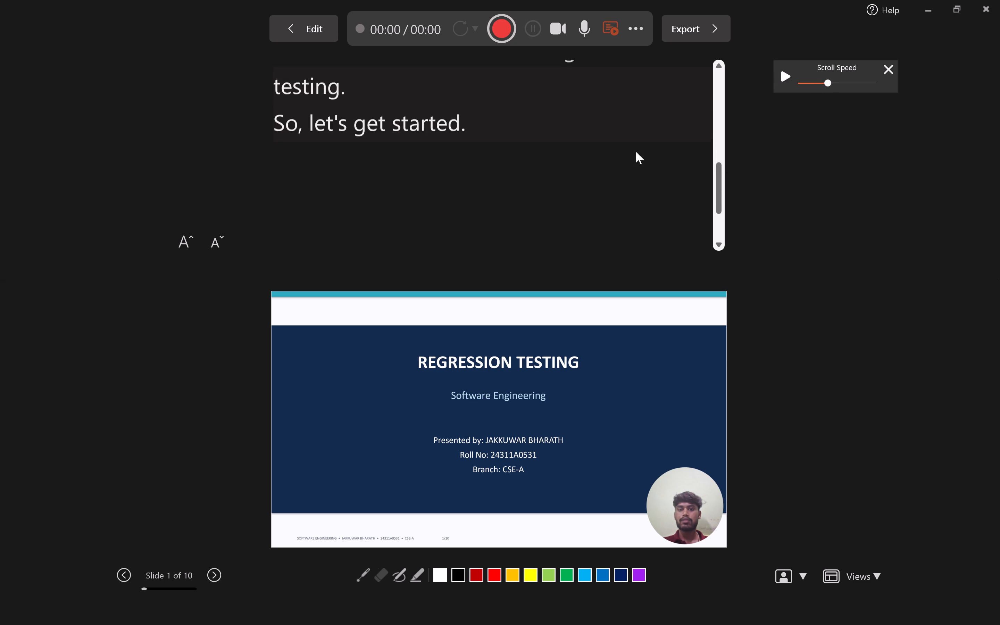
{"action": "scroll", "coordinate": [636, 151], "scroll_direction": "up", "scroll_amount": 14}
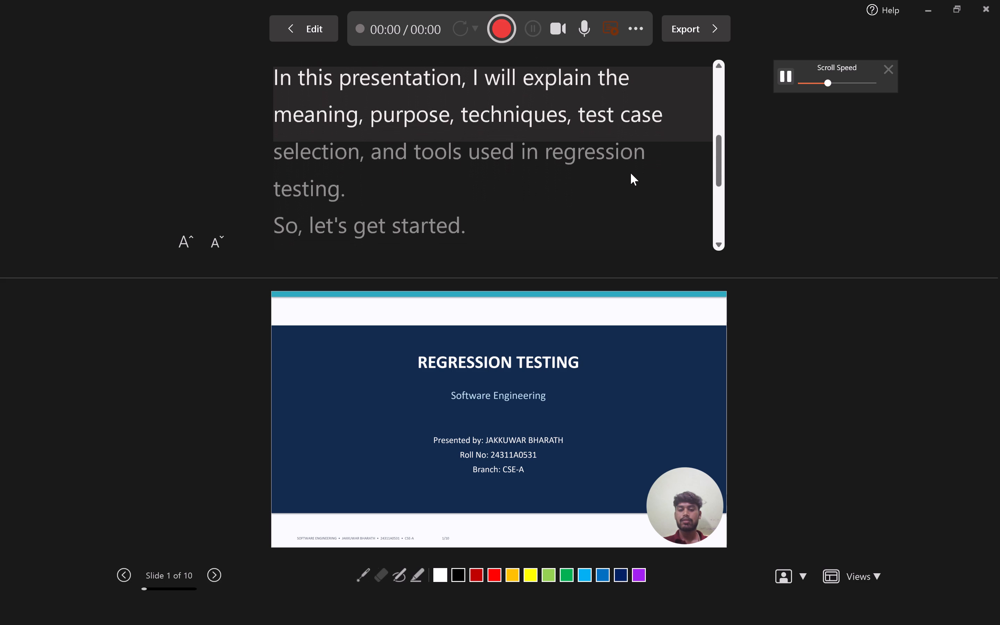
{"action": "scroll", "coordinate": [628, 165], "scroll_direction": "up", "scroll_amount": 3}
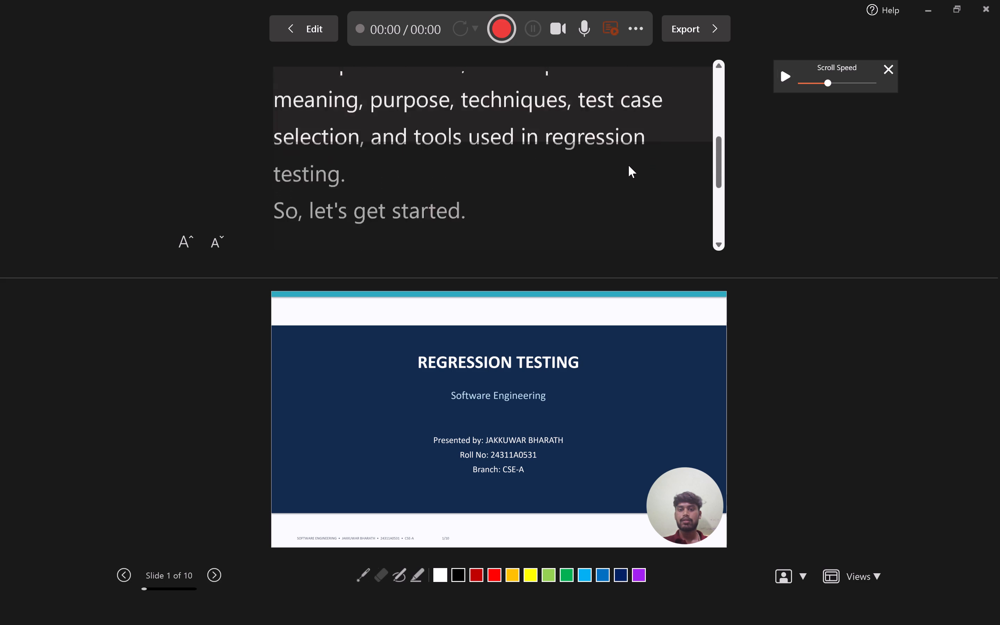
{"action": "scroll", "coordinate": [628, 165], "scroll_direction": "up", "scroll_amount": 10}
{"action": "scroll", "coordinate": [638, 155], "scroll_direction": "down", "scroll_amount": 7}
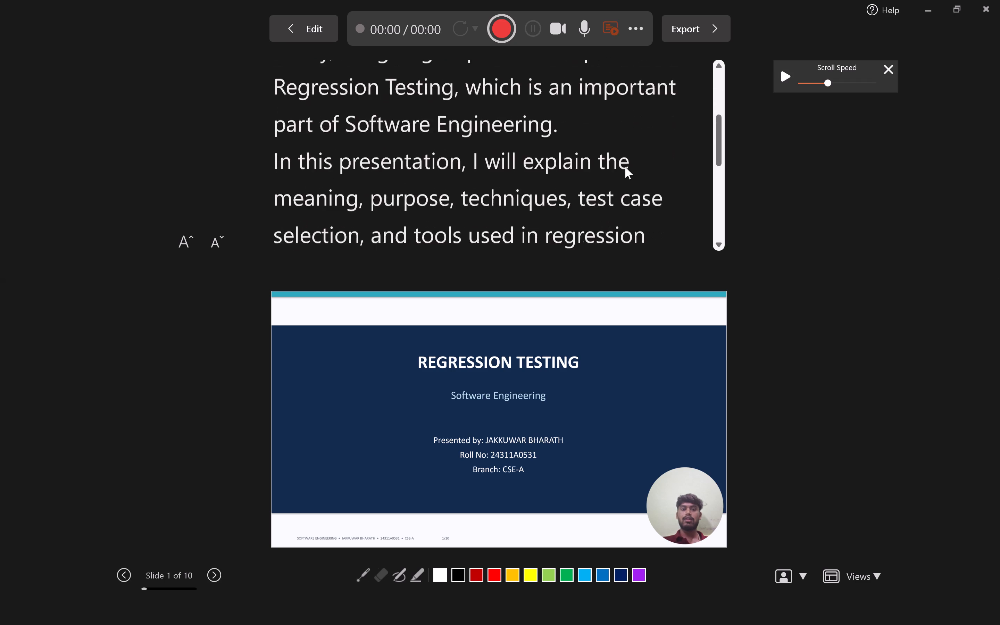
{"action": "scroll", "coordinate": [625, 167], "scroll_direction": "down", "scroll_amount": 5}
{"action": "scroll", "coordinate": [620, 172], "scroll_direction": "up", "scroll_amount": 6}
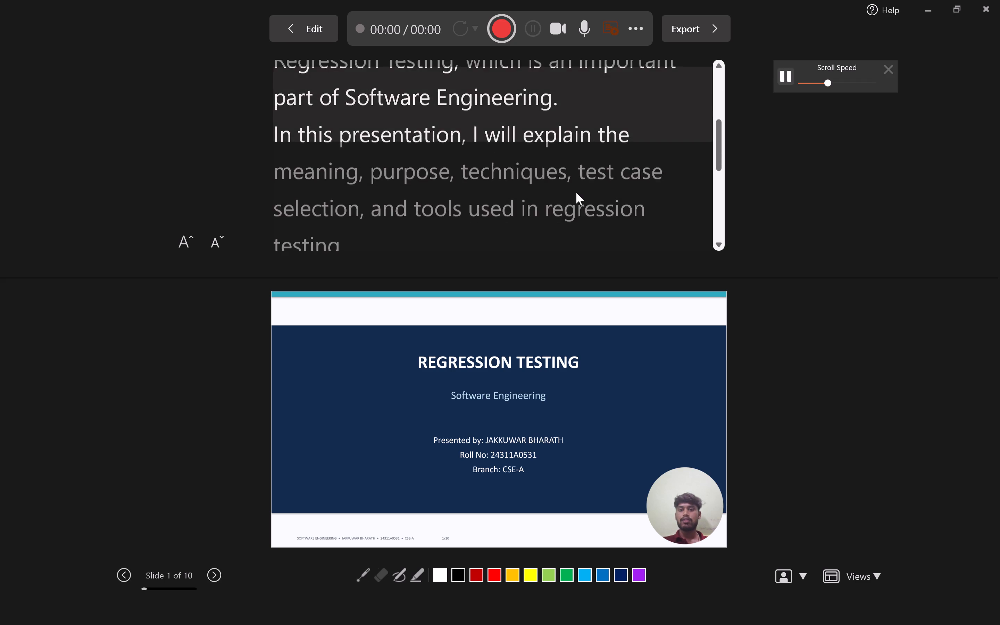
{"action": "scroll", "coordinate": [574, 192], "scroll_direction": "up", "scroll_amount": 5}
{"action": "left_click", "coordinate": [791, 70]}
{"action": "scroll", "coordinate": [664, 184], "scroll_direction": "up", "scroll_amount": 5}
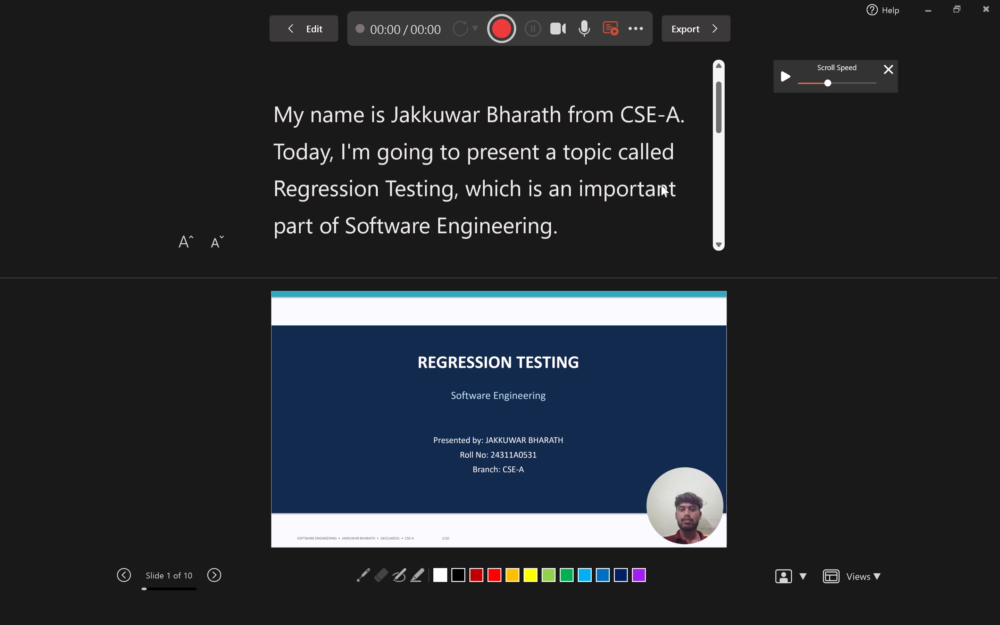
{"action": "scroll", "coordinate": [660, 177], "scroll_direction": "down", "scroll_amount": 4}
{"action": "scroll", "coordinate": [590, 157], "scroll_direction": "up", "scroll_amount": 2}
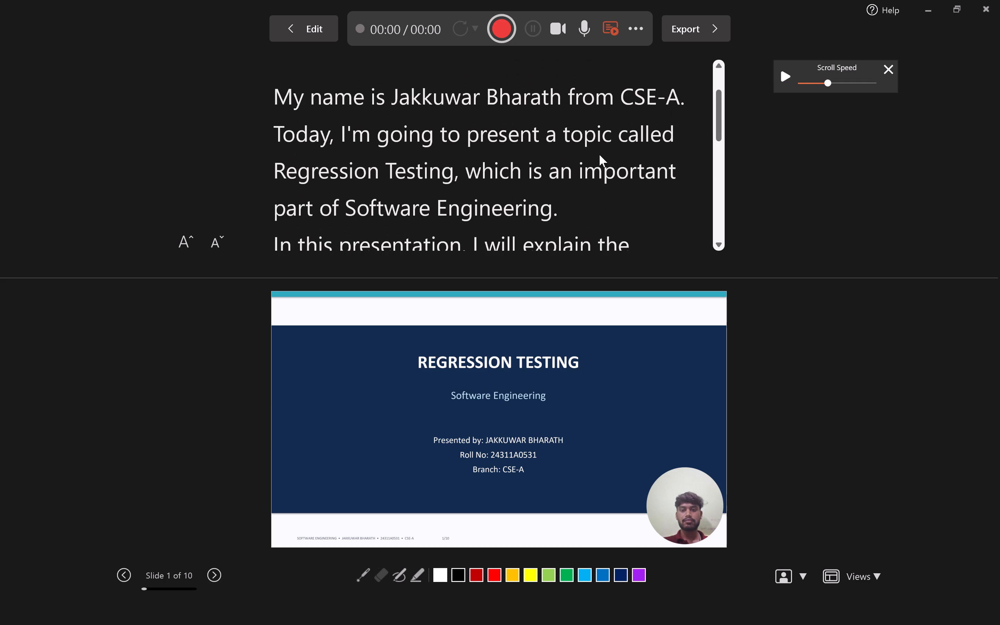
{"action": "scroll", "coordinate": [607, 164], "scroll_direction": "down", "scroll_amount": 1}
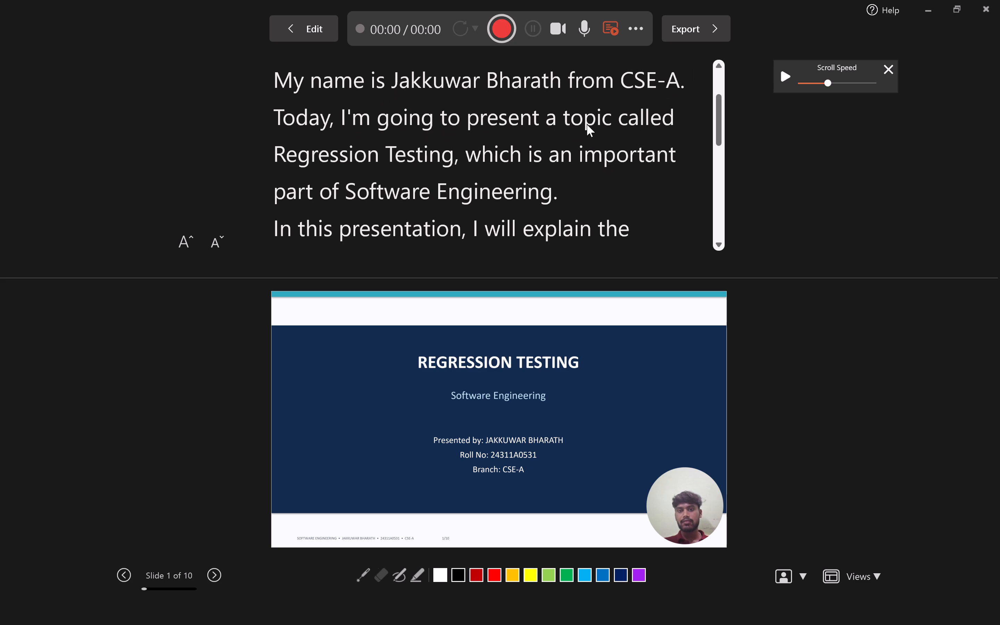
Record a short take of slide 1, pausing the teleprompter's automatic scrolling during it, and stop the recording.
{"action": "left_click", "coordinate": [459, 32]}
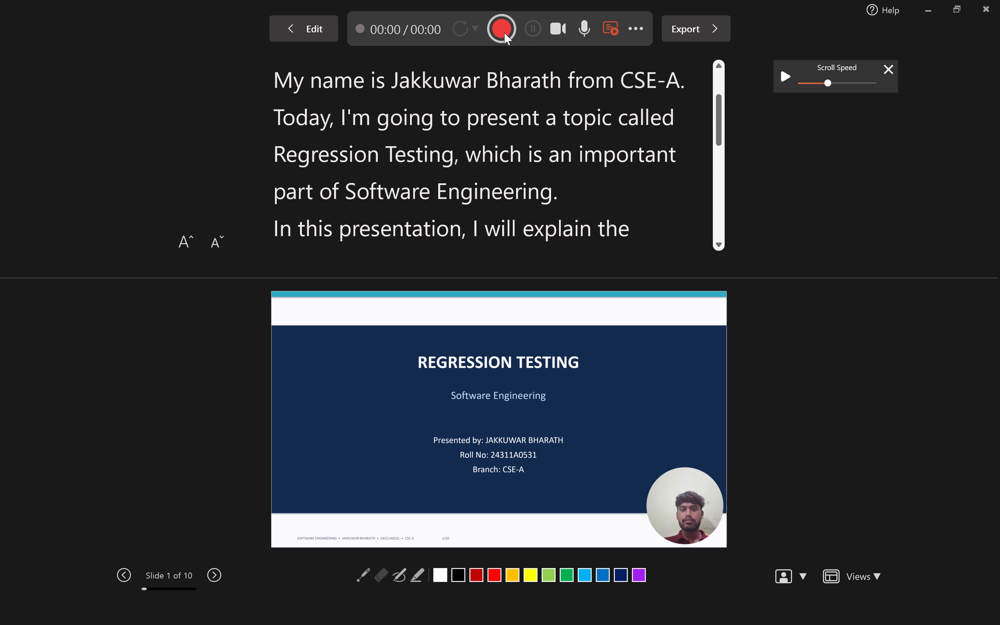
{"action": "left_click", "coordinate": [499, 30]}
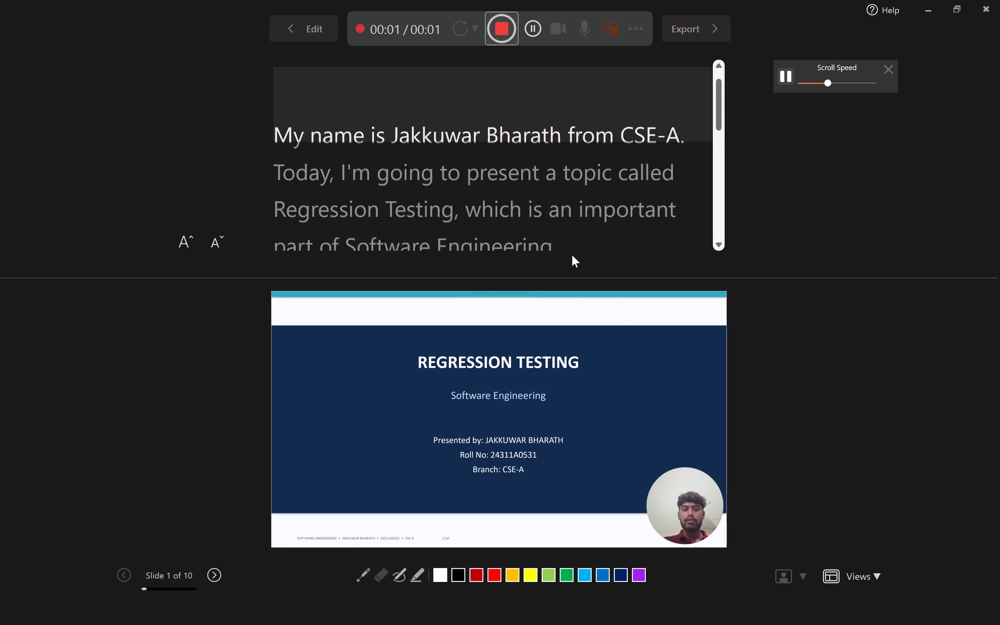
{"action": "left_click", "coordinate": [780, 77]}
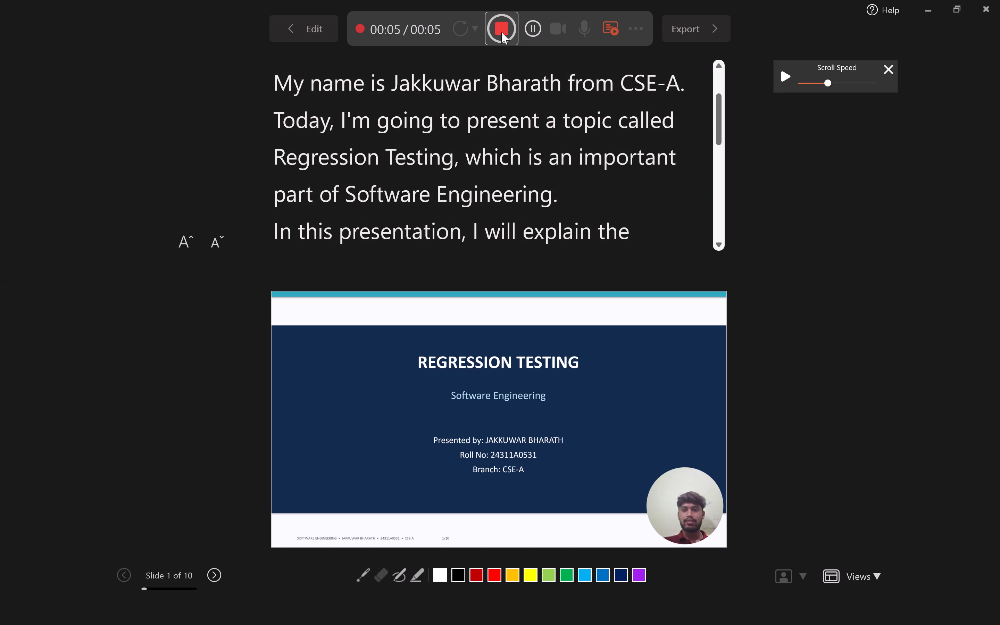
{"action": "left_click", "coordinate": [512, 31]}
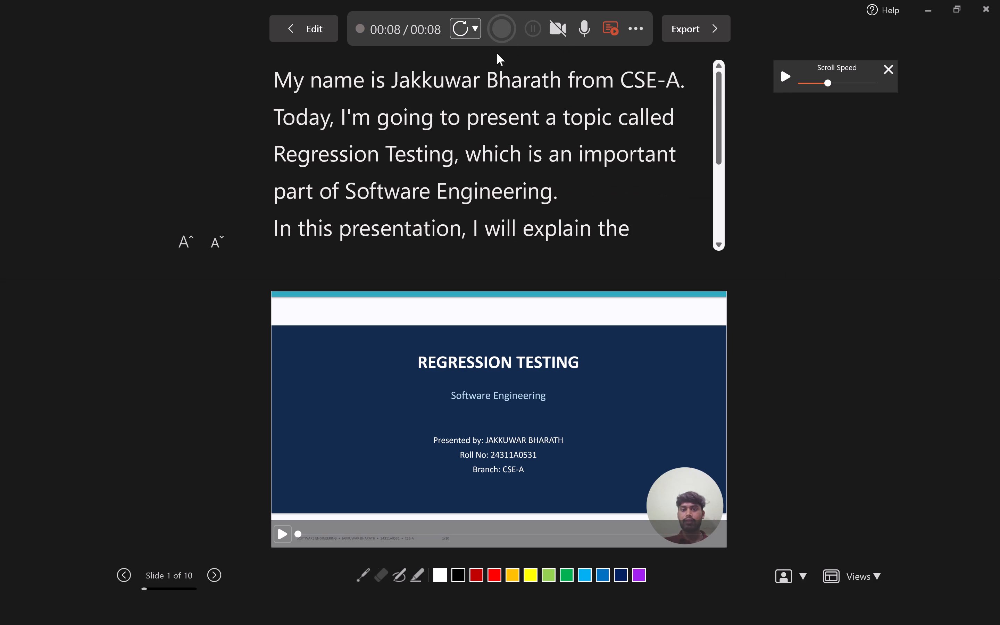
Retake the video on all slides and pause the new recording on slide 1 once its notes have scrolled through.
{"action": "left_click", "coordinate": [474, 32]}
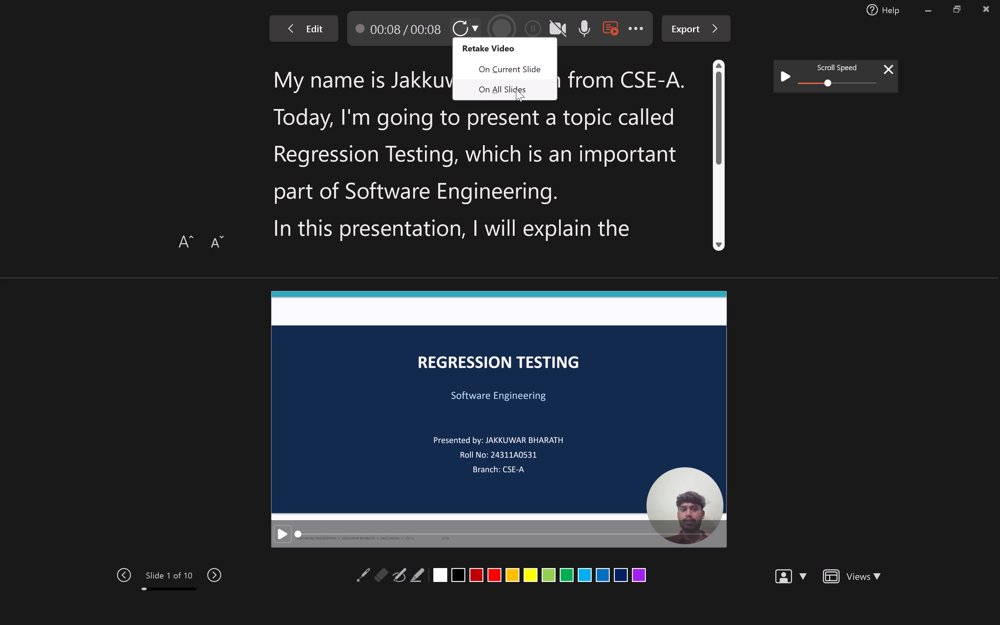
{"action": "left_click", "coordinate": [516, 89]}
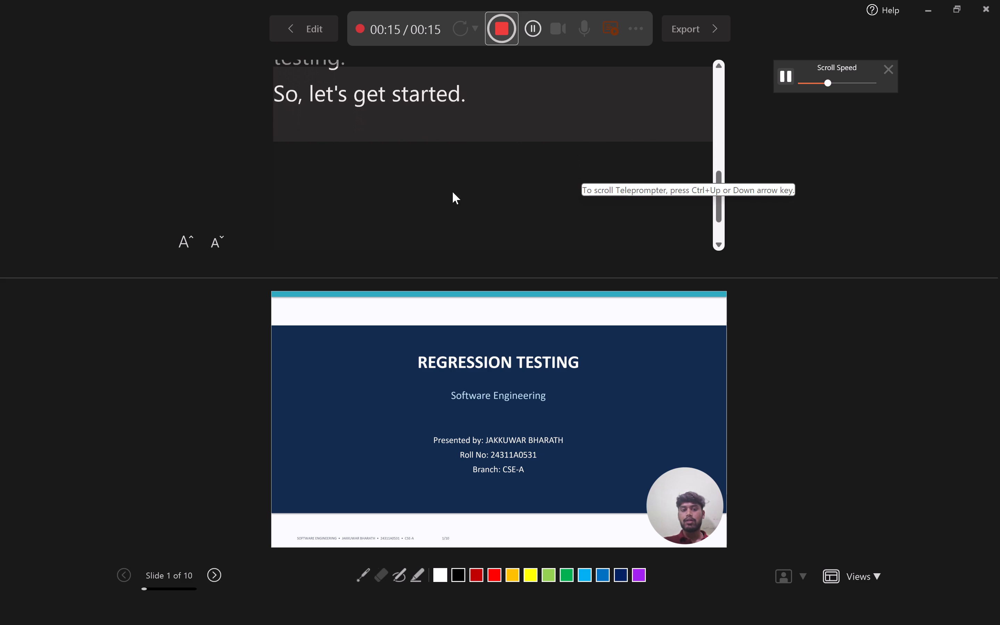
{"action": "left_click", "coordinate": [534, 26]}
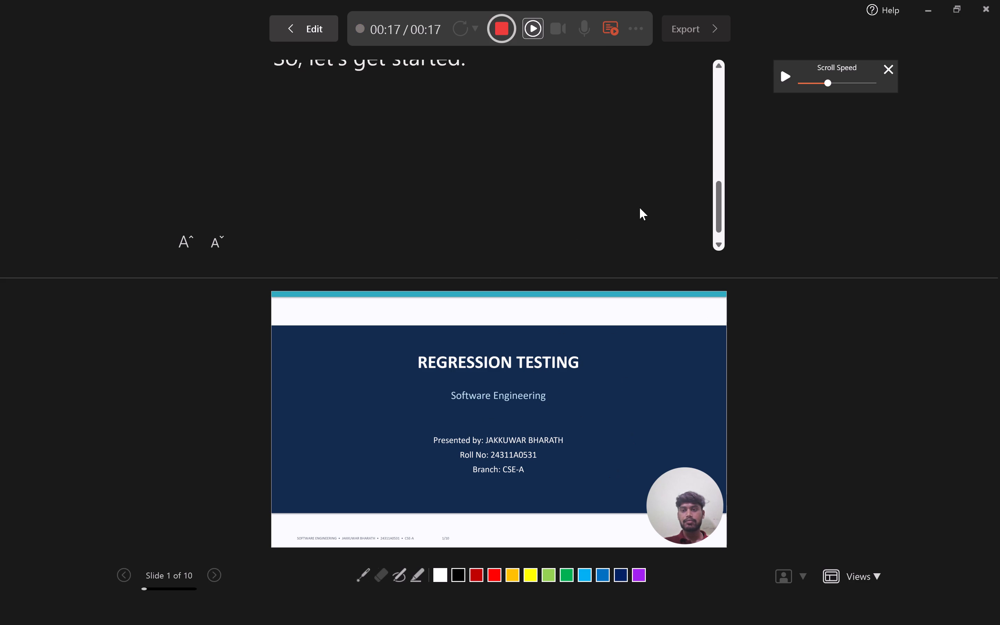
Turn off the teleprompter's automatic scrolling and bring the slide 1 notes back to their first line.
{"action": "left_click", "coordinate": [894, 70]}
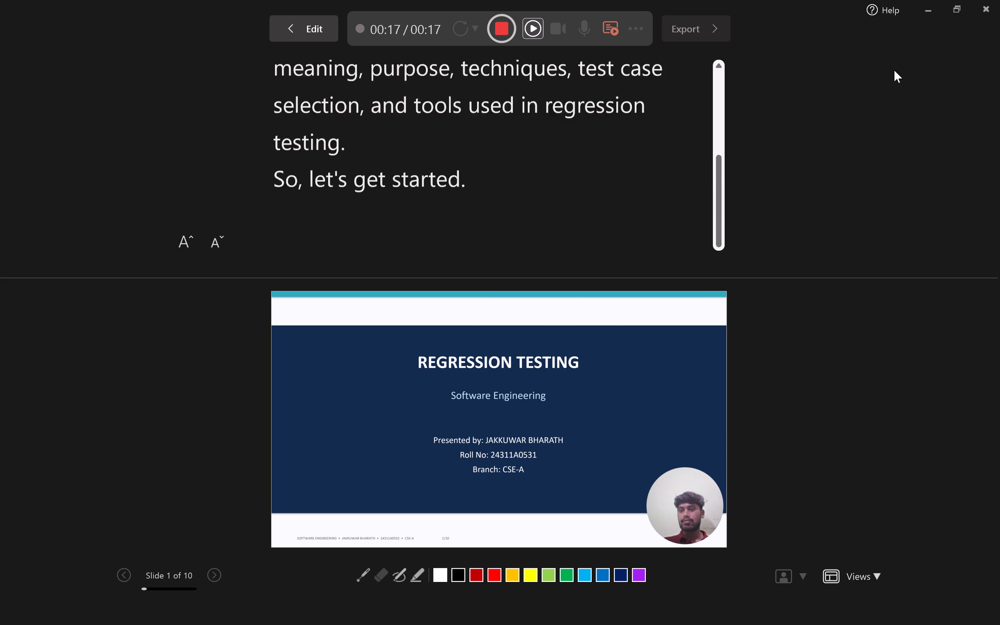
{"action": "scroll", "coordinate": [718, 208], "scroll_direction": "up", "scroll_amount": 8}
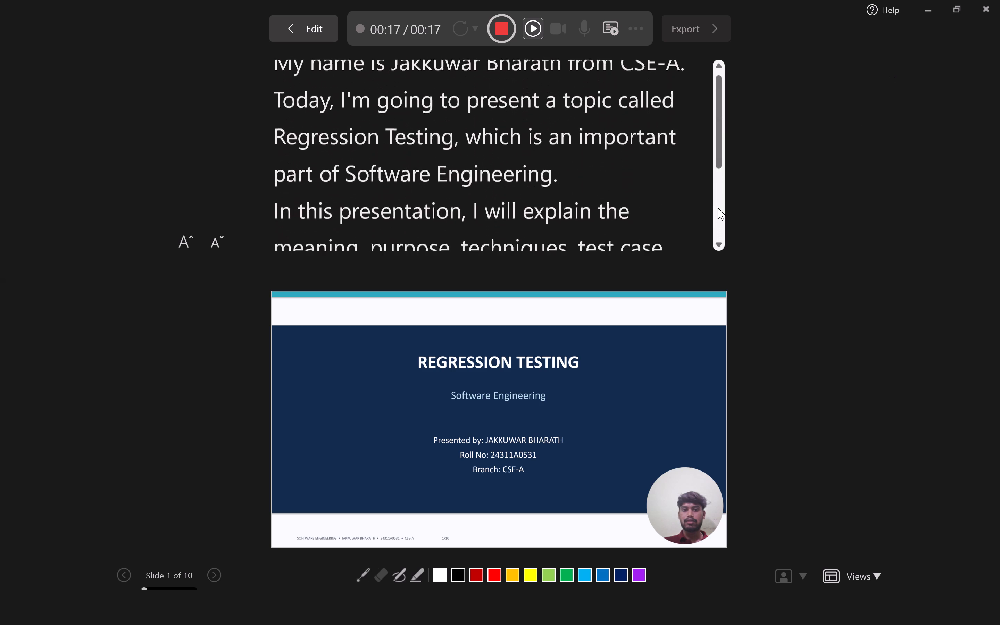
{"action": "scroll", "coordinate": [718, 208], "scroll_direction": "up", "scroll_amount": 5}
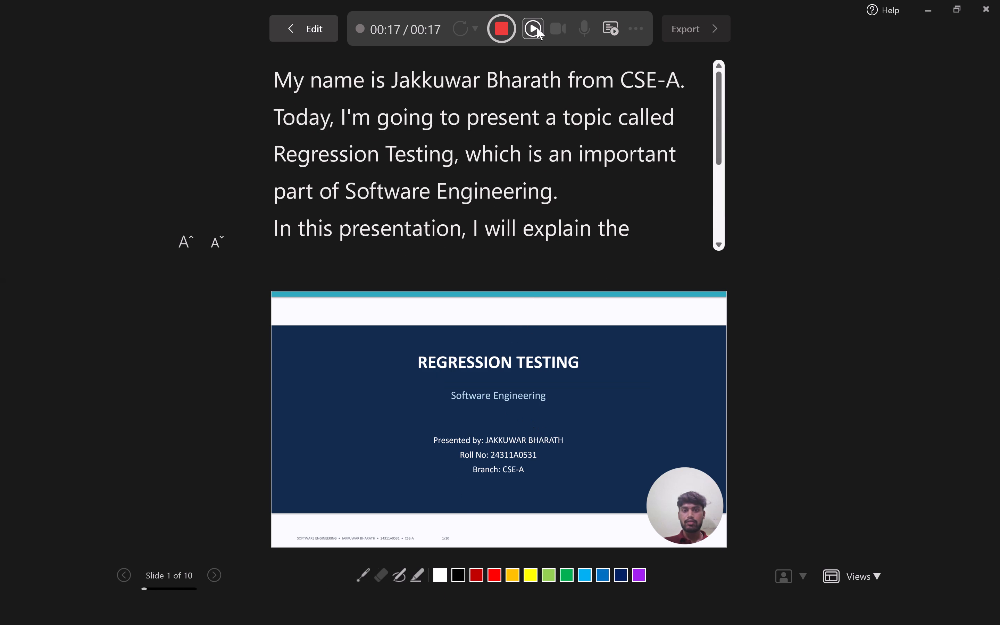
{"action": "scroll", "coordinate": [488, 500], "scroll_direction": "down", "scroll_amount": 1}
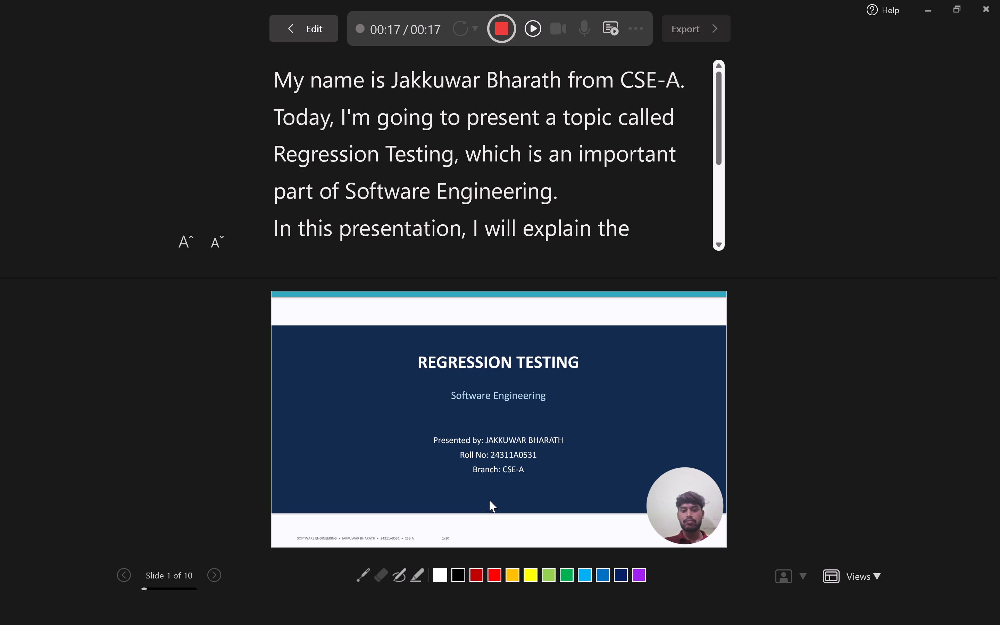
Stop the paused recording of slide 1.
{"action": "left_click", "coordinate": [475, 33]}
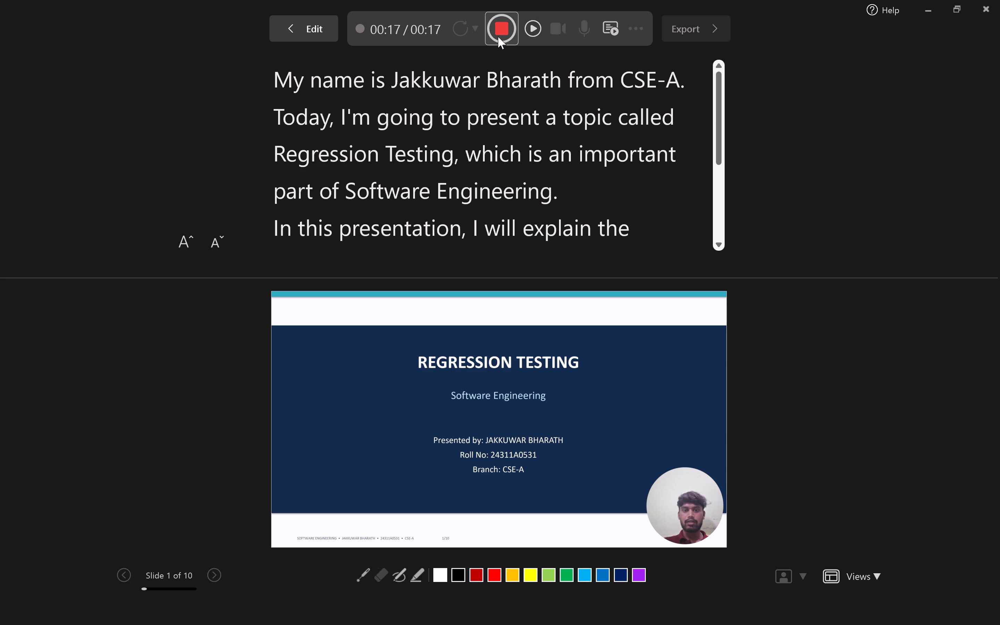
{"action": "left_click", "coordinate": [498, 36]}
{"action": "left_click", "coordinate": [505, 31]}
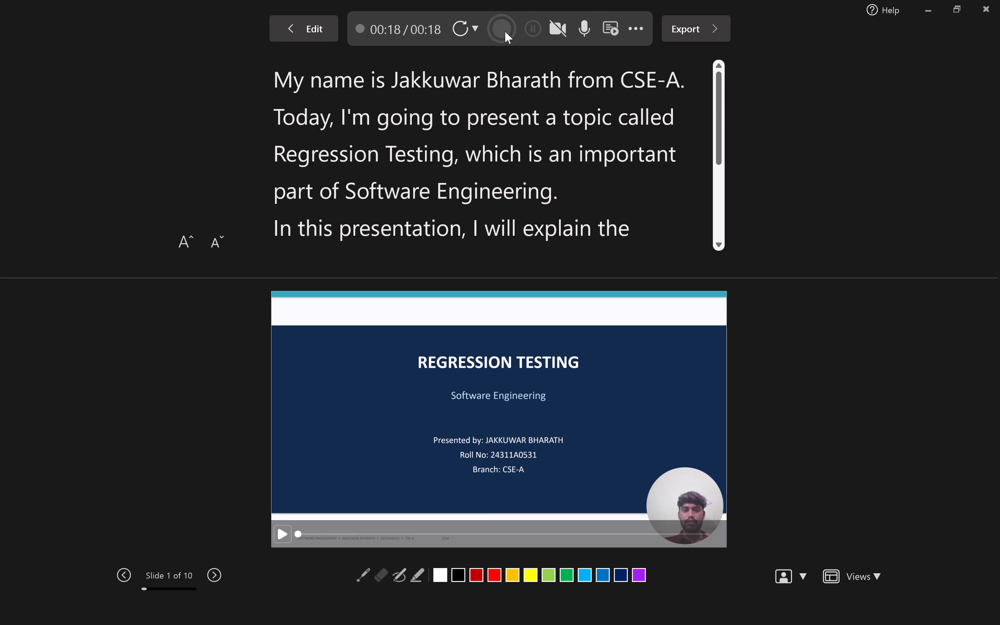
Retake the video on all slides, narrating slide 1 through the end of its teleprompter notes, and advance to slide 2.
{"action": "left_click", "coordinate": [473, 30]}
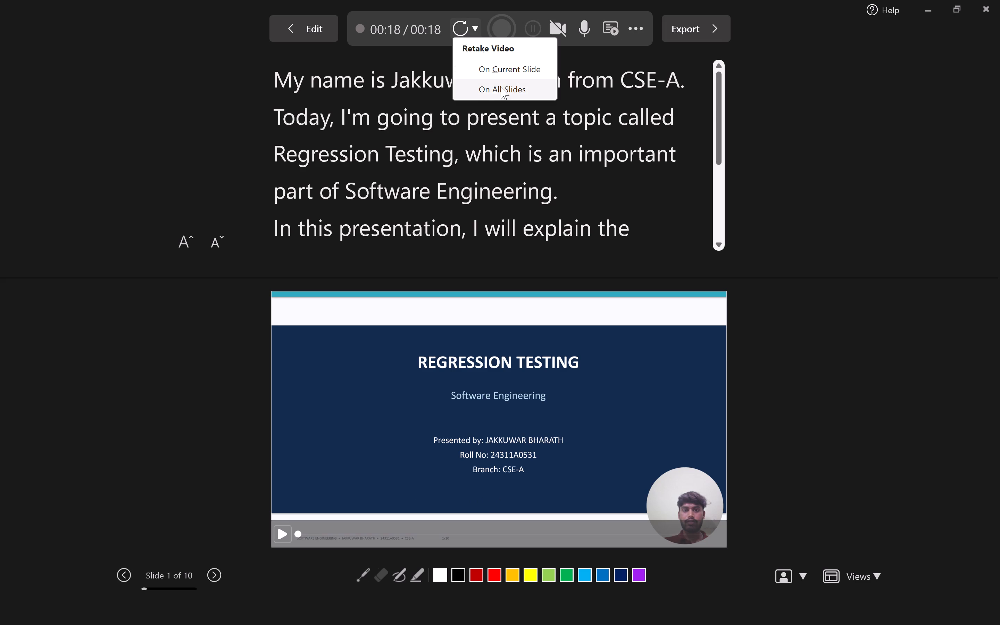
{"action": "left_click", "coordinate": [501, 87]}
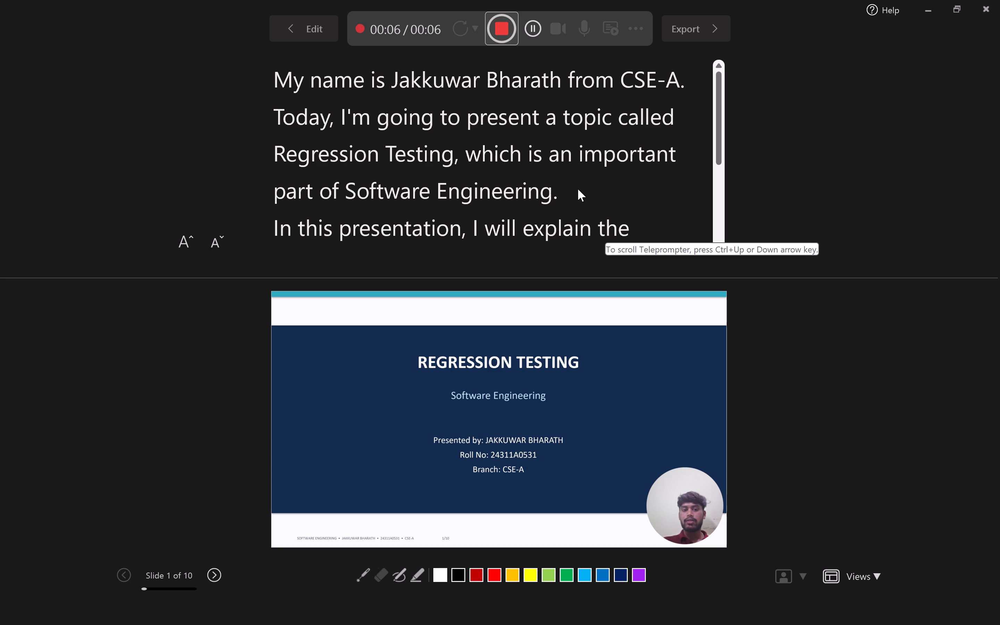
{"action": "scroll", "coordinate": [578, 189], "scroll_direction": "down", "scroll_amount": 4}
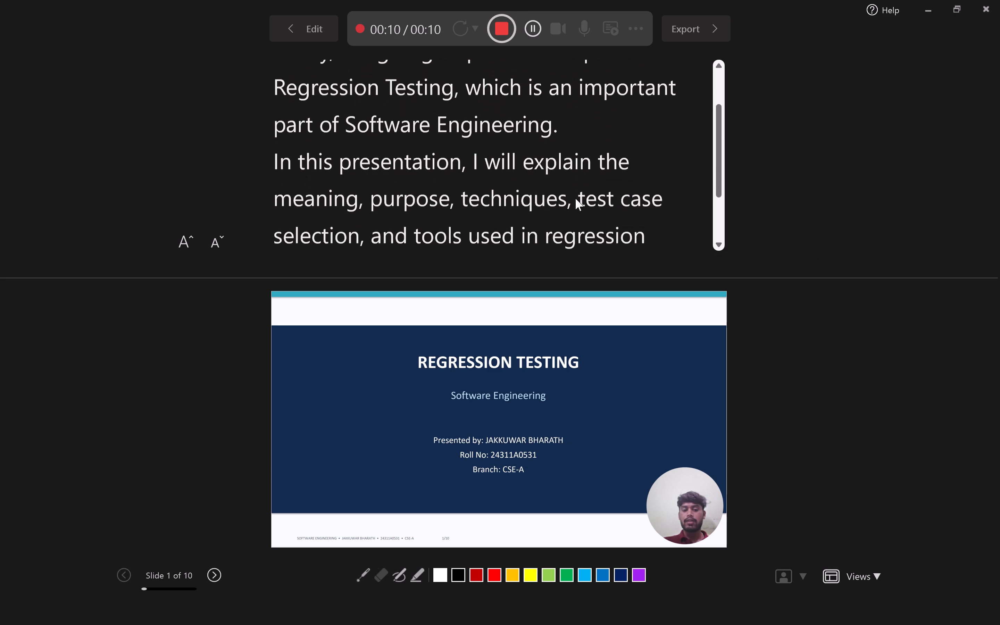
{"action": "scroll", "coordinate": [575, 198], "scroll_direction": "down", "scroll_amount": 1}
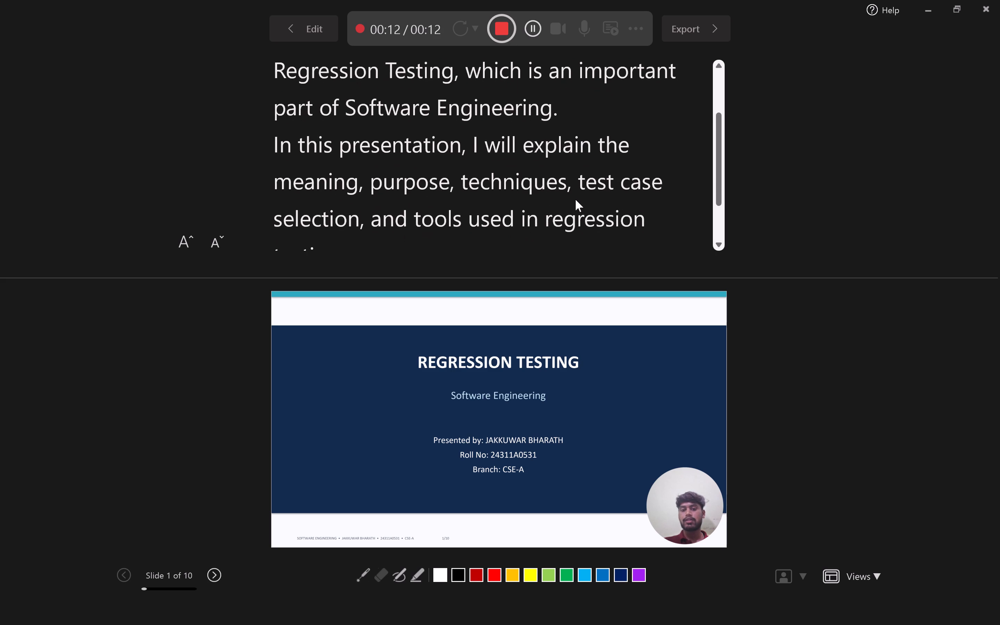
{"action": "scroll", "coordinate": [574, 201], "scroll_direction": "down", "scroll_amount": 2}
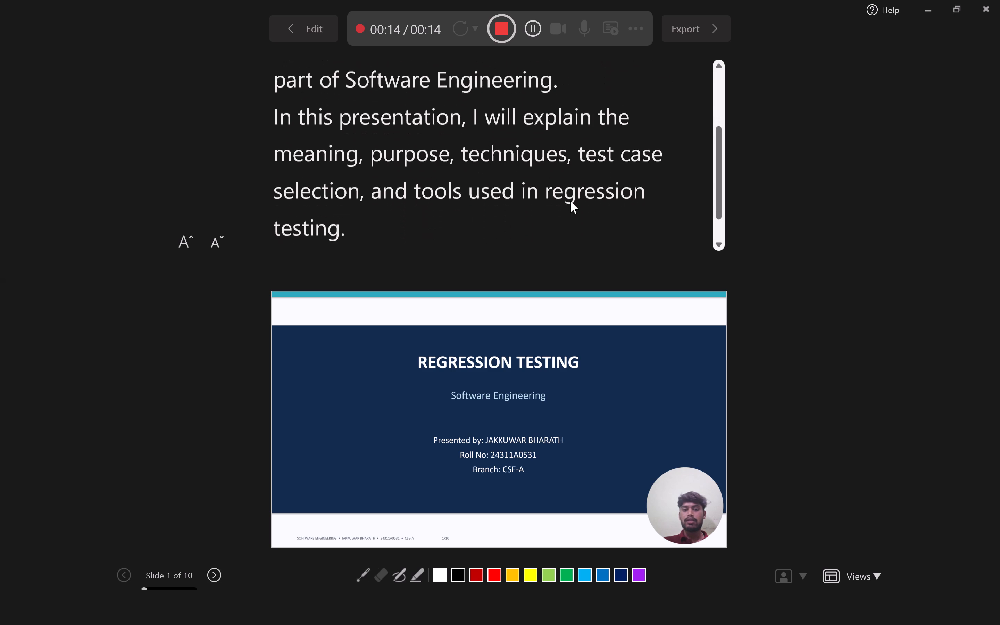
{"action": "scroll", "coordinate": [570, 201], "scroll_direction": "down", "scroll_amount": 4}
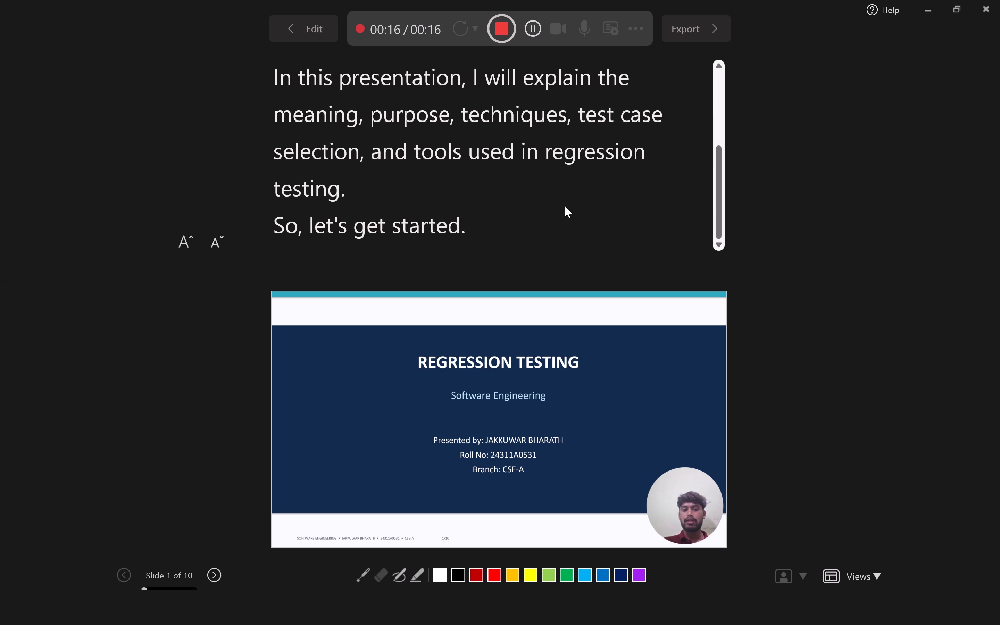
{"action": "left_click", "coordinate": [209, 573]}
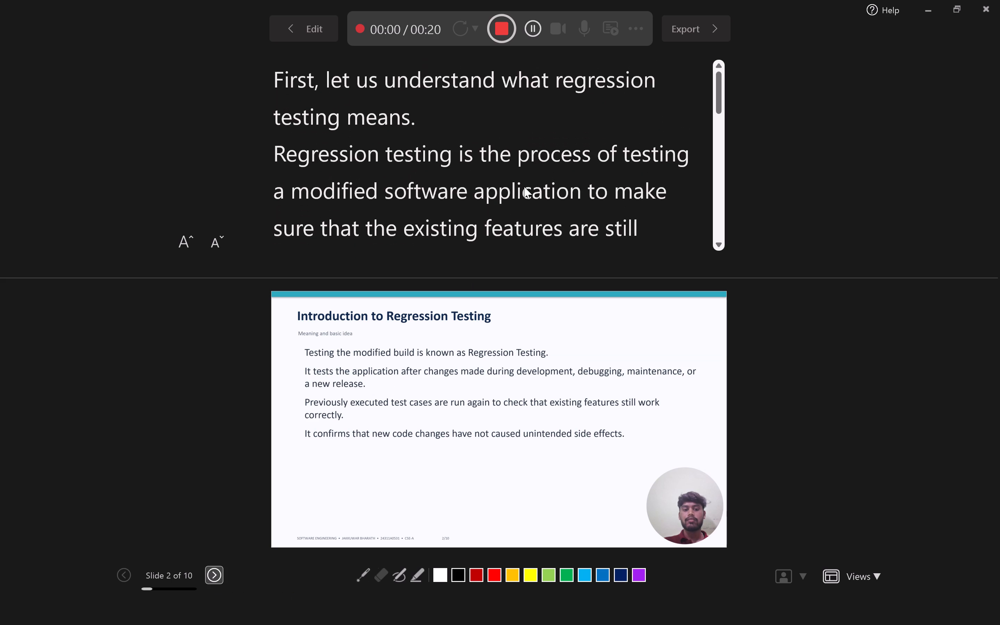
Record the slide 2 narration from the first teleprompter line, covering what regression testing means and why previously performed test cases are executed again.
{"action": "scroll", "coordinate": [519, 186], "scroll_direction": "up", "scroll_amount": 1}
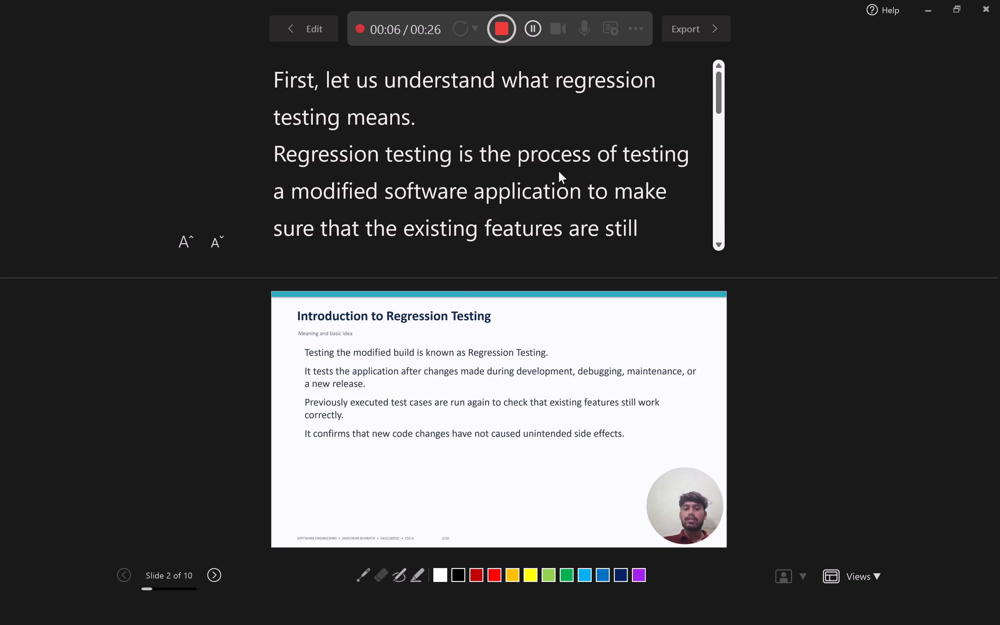
{"action": "scroll", "coordinate": [561, 177], "scroll_direction": "down", "scroll_amount": 2}
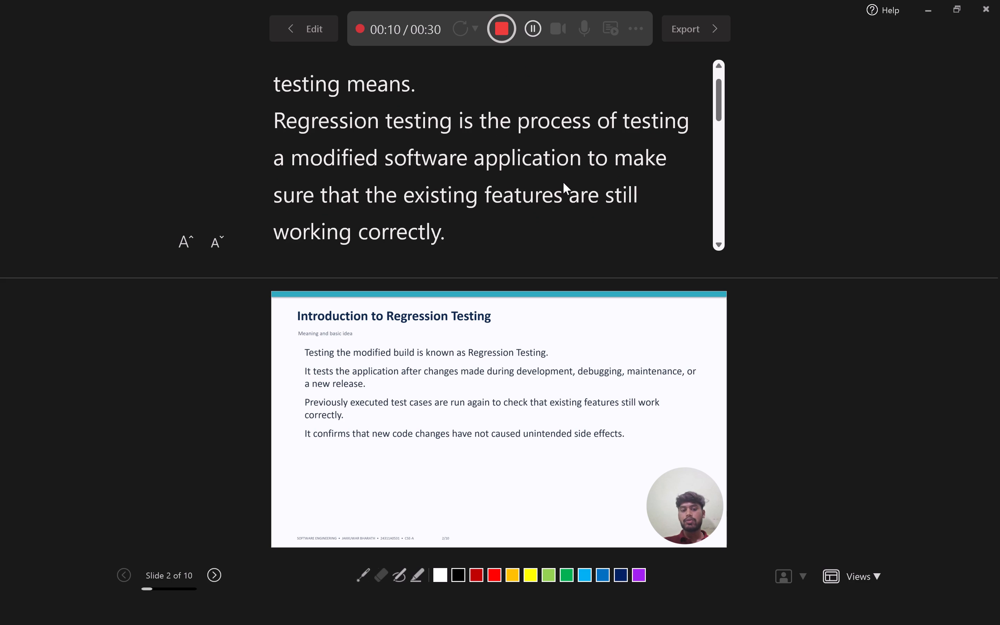
{"action": "scroll", "coordinate": [563, 182], "scroll_direction": "down", "scroll_amount": 5}
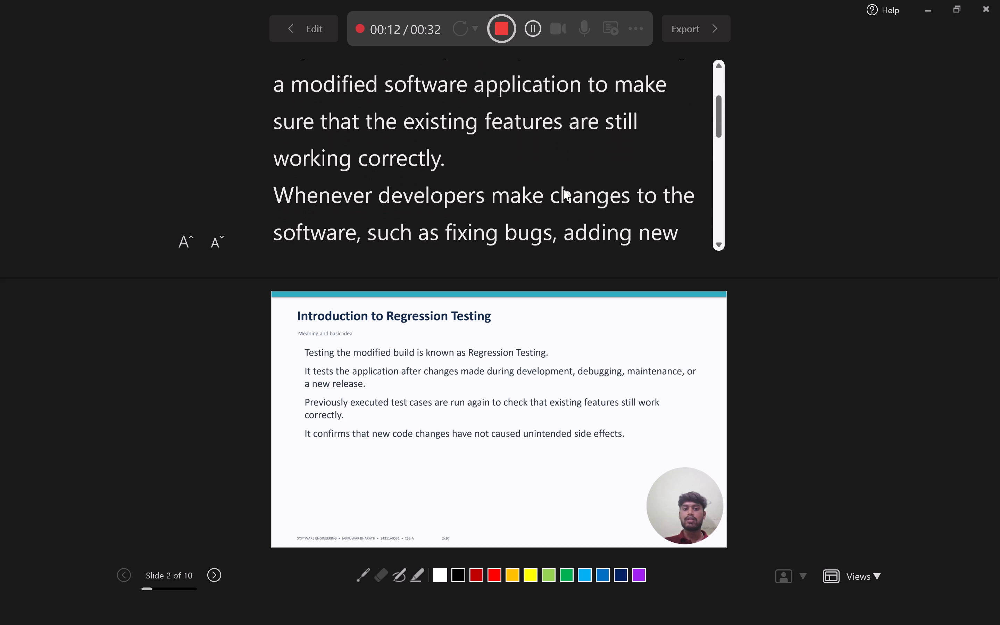
{"action": "scroll", "coordinate": [563, 189], "scroll_direction": "down", "scroll_amount": 4}
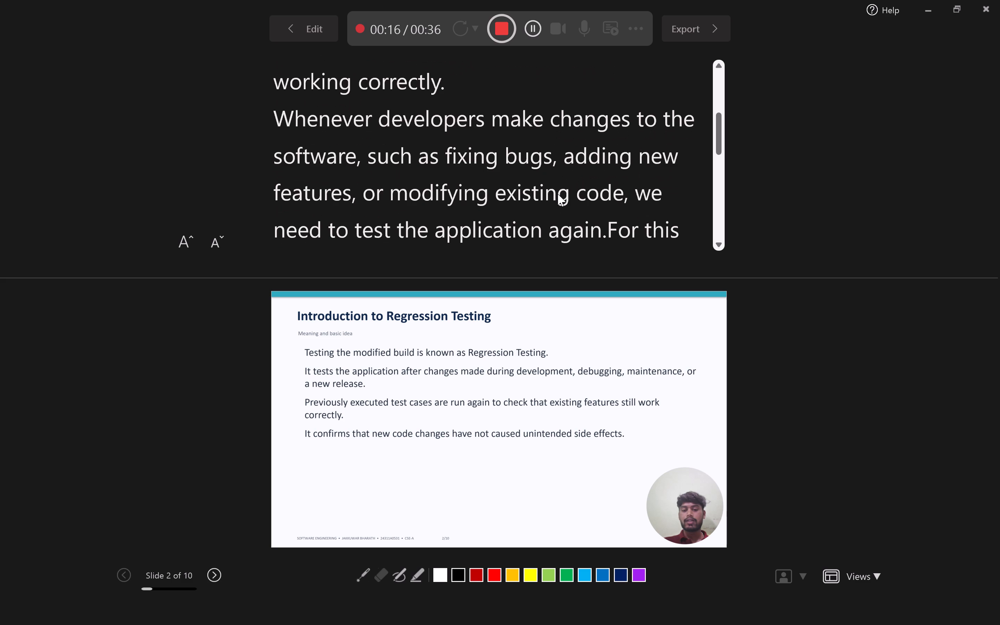
{"action": "scroll", "coordinate": [558, 194], "scroll_direction": "down", "scroll_amount": 1}
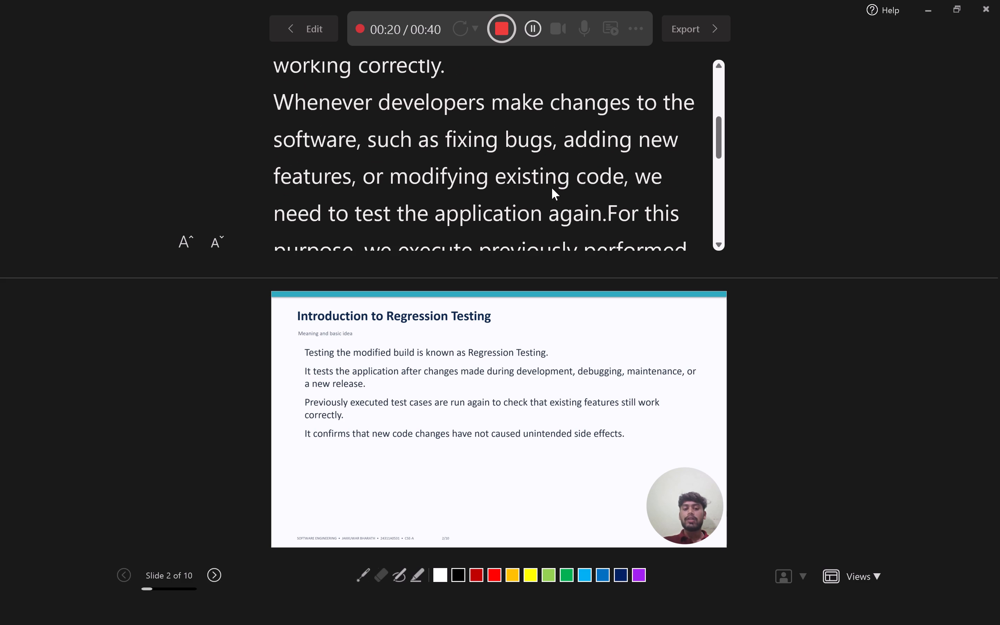
{"action": "scroll", "coordinate": [552, 188], "scroll_direction": "down", "scroll_amount": 3}
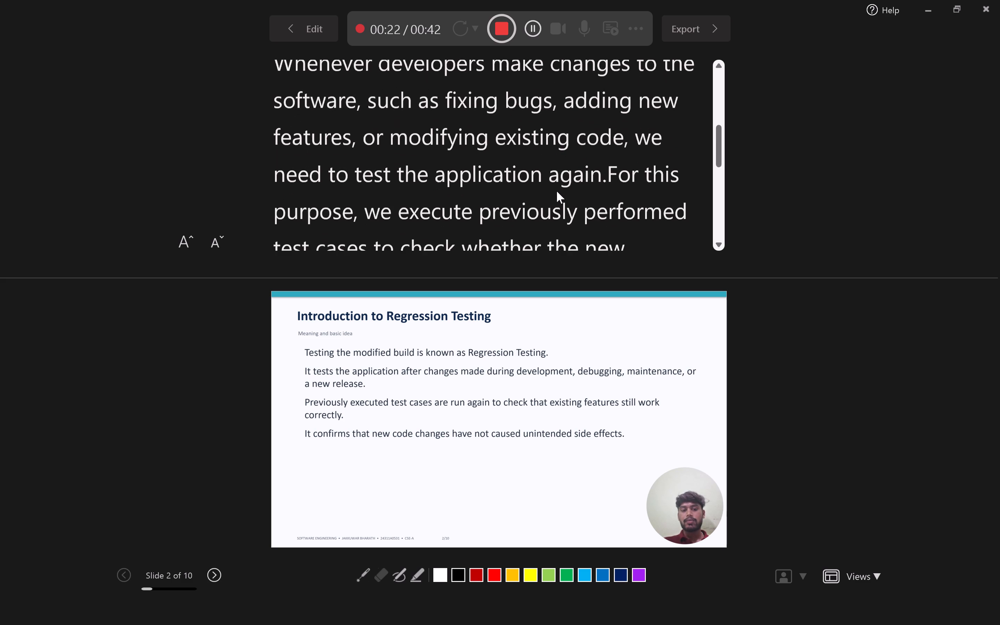
{"action": "scroll", "coordinate": [557, 193], "scroll_direction": "down", "scroll_amount": 3}
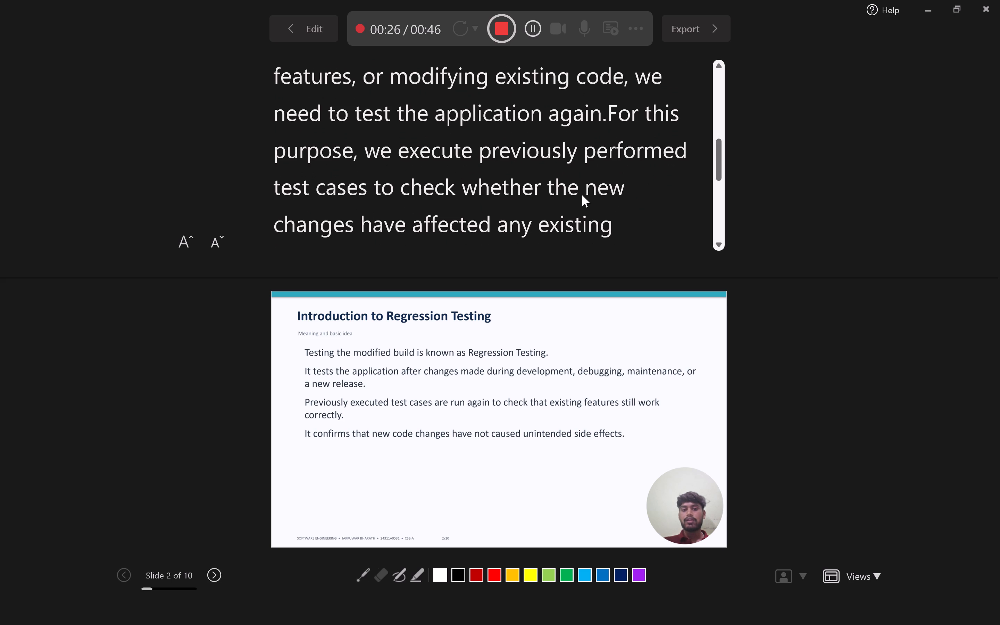
Finish narrating the slide 2 notes with the login page example and advance the recording to slide 3.
{"action": "scroll", "coordinate": [582, 195], "scroll_direction": "down", "scroll_amount": 4}
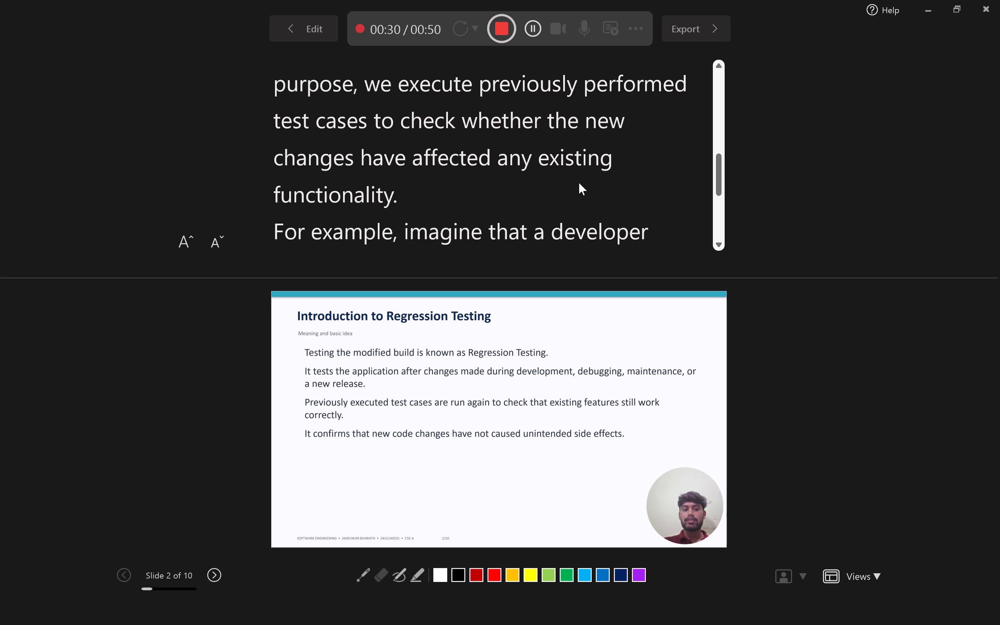
{"action": "scroll", "coordinate": [579, 183], "scroll_direction": "down", "scroll_amount": 6}
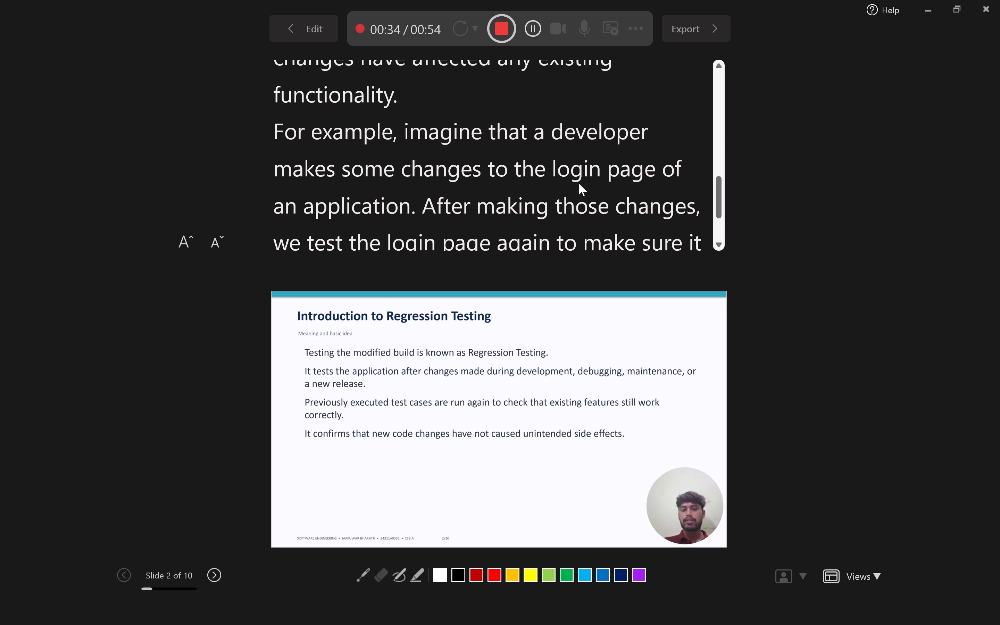
{"action": "scroll", "coordinate": [579, 186], "scroll_direction": "down", "scroll_amount": 4}
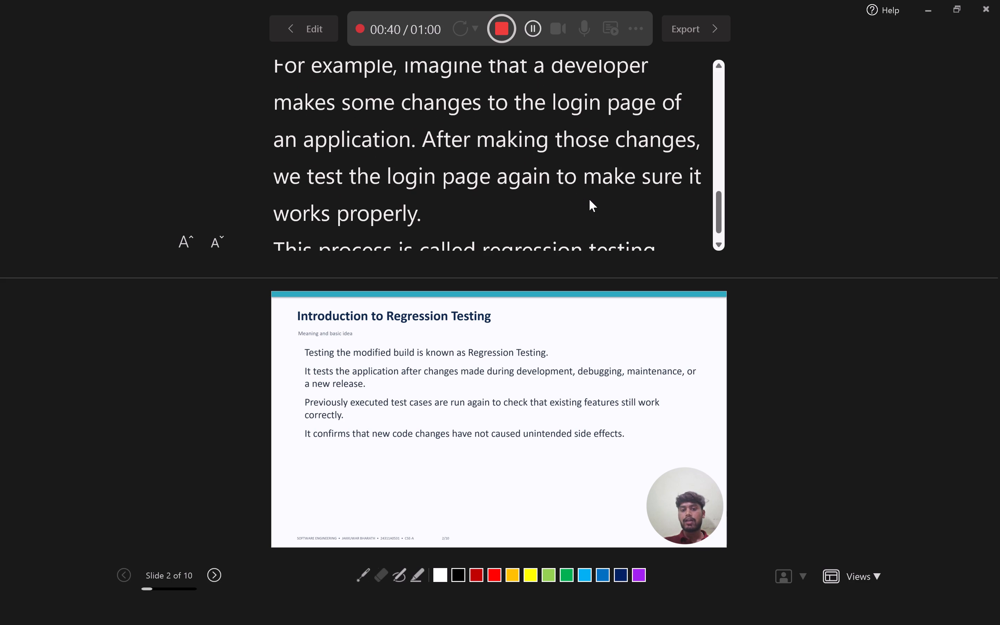
{"action": "scroll", "coordinate": [590, 199], "scroll_direction": "down", "scroll_amount": 4}
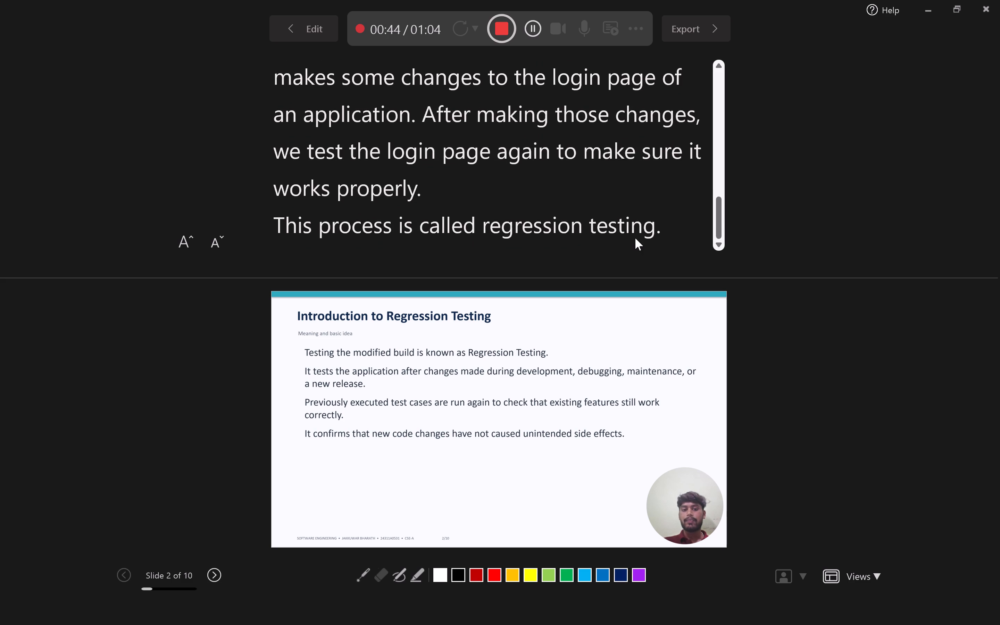
{"action": "scroll", "coordinate": [634, 236], "scroll_direction": "down", "scroll_amount": 3}
{"action": "left_click", "coordinate": [214, 577]}
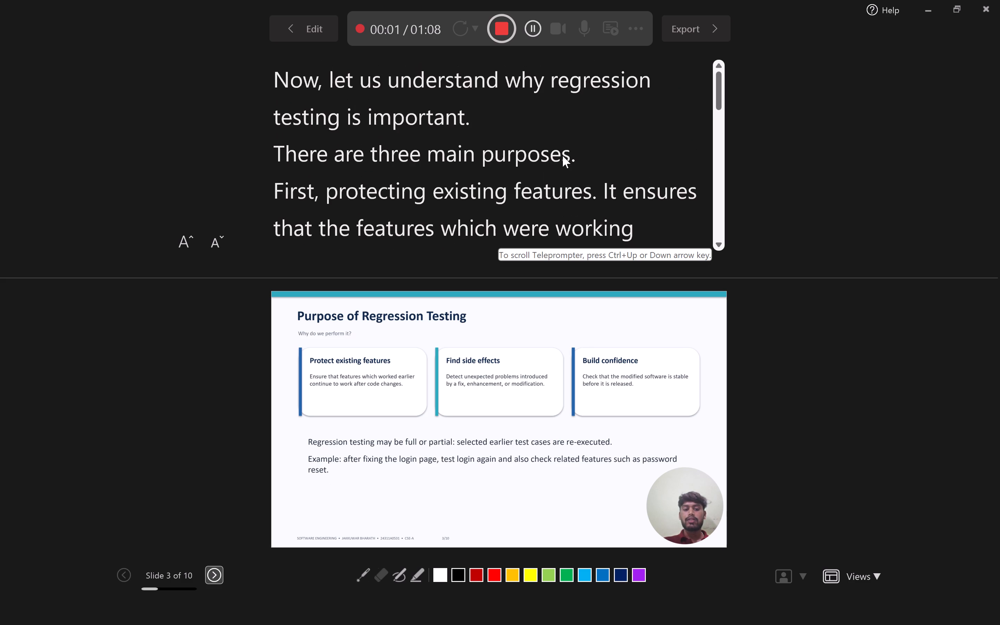
Record the slide 3 narration on the purposes of regression testing, following its teleprompter notes from the first line.
{"action": "scroll", "coordinate": [562, 156], "scroll_direction": "up", "scroll_amount": 2}
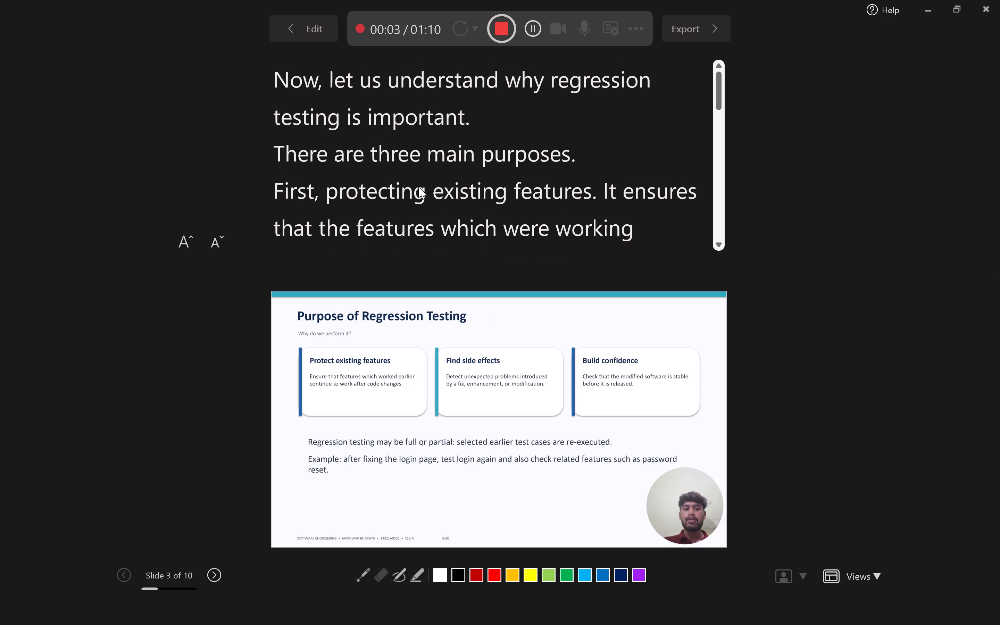
{"action": "scroll", "coordinate": [534, 178], "scroll_direction": "down", "scroll_amount": 2}
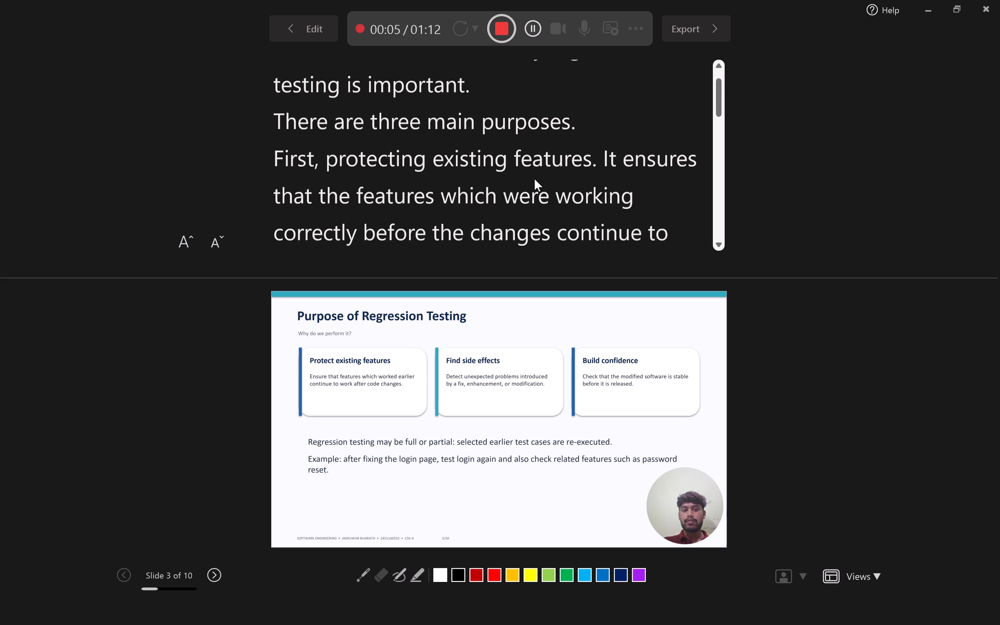
{"action": "scroll", "coordinate": [523, 191], "scroll_direction": "down", "scroll_amount": 1}
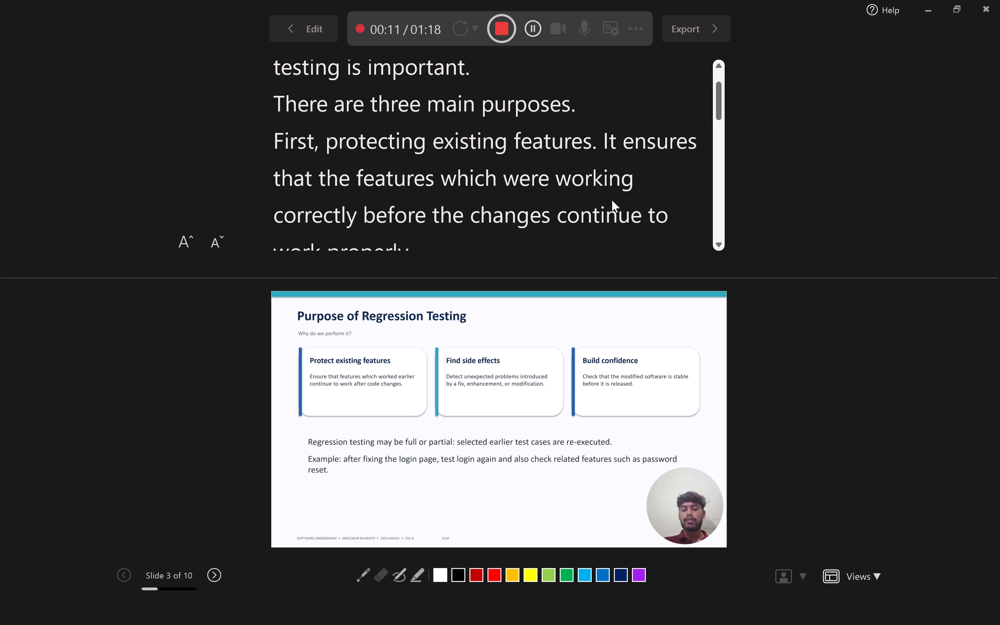
{"action": "scroll", "coordinate": [612, 201], "scroll_direction": "down", "scroll_amount": 3}
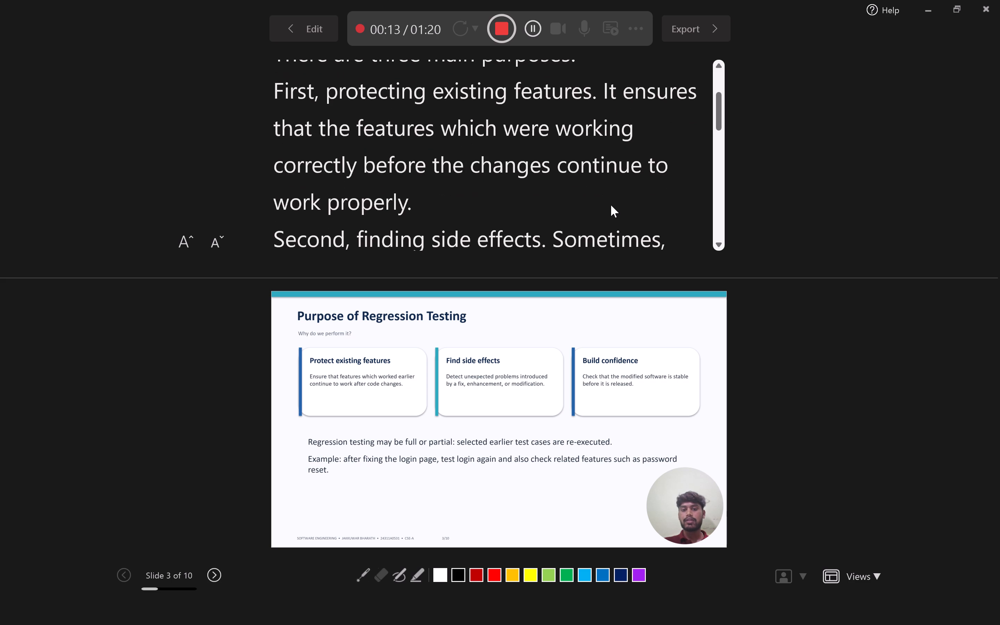
{"action": "scroll", "coordinate": [601, 198], "scroll_direction": "down", "scroll_amount": 4}
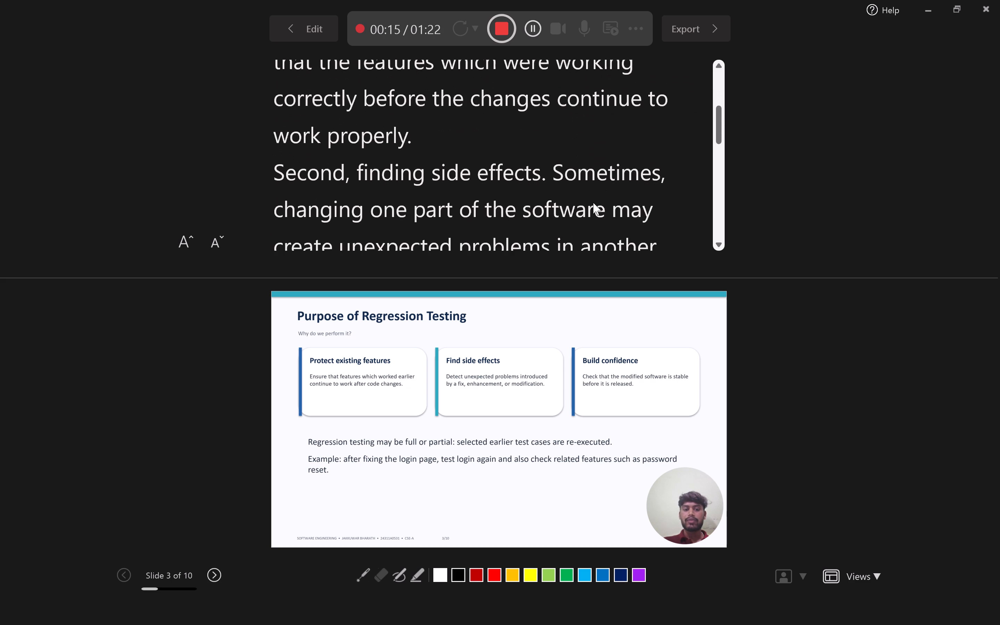
{"action": "scroll", "coordinate": [593, 202], "scroll_direction": "down", "scroll_amount": 1}
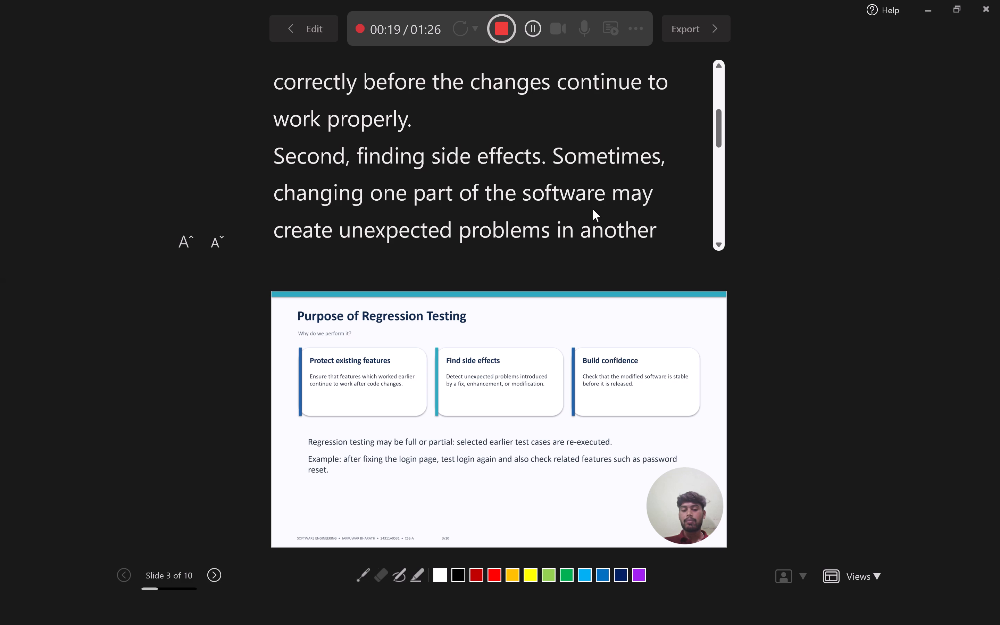
{"action": "scroll", "coordinate": [593, 209], "scroll_direction": "down", "scroll_amount": 4}
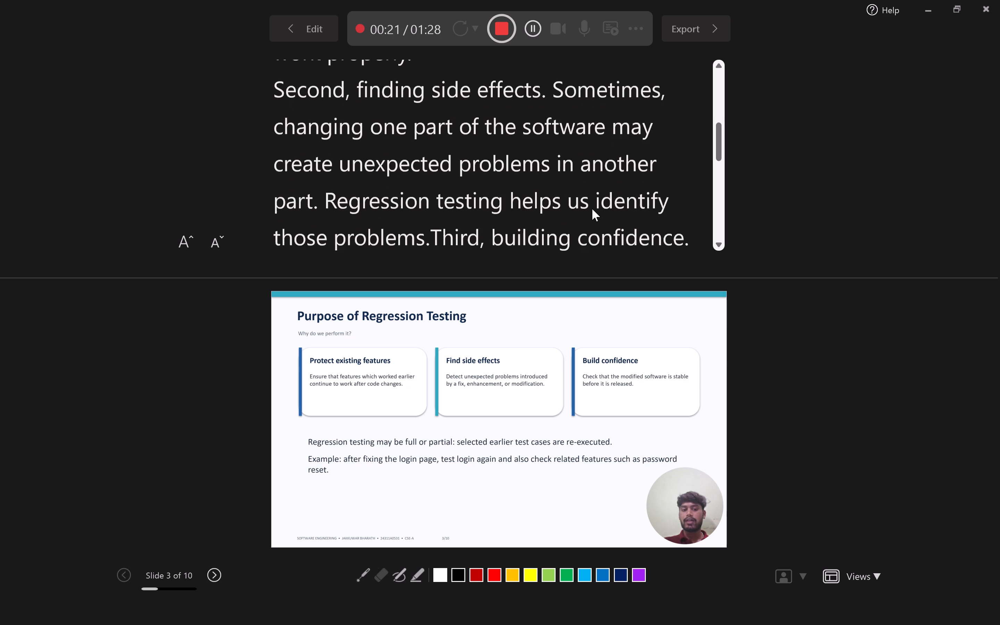
{"action": "scroll", "coordinate": [595, 205], "scroll_direction": "down", "scroll_amount": 3}
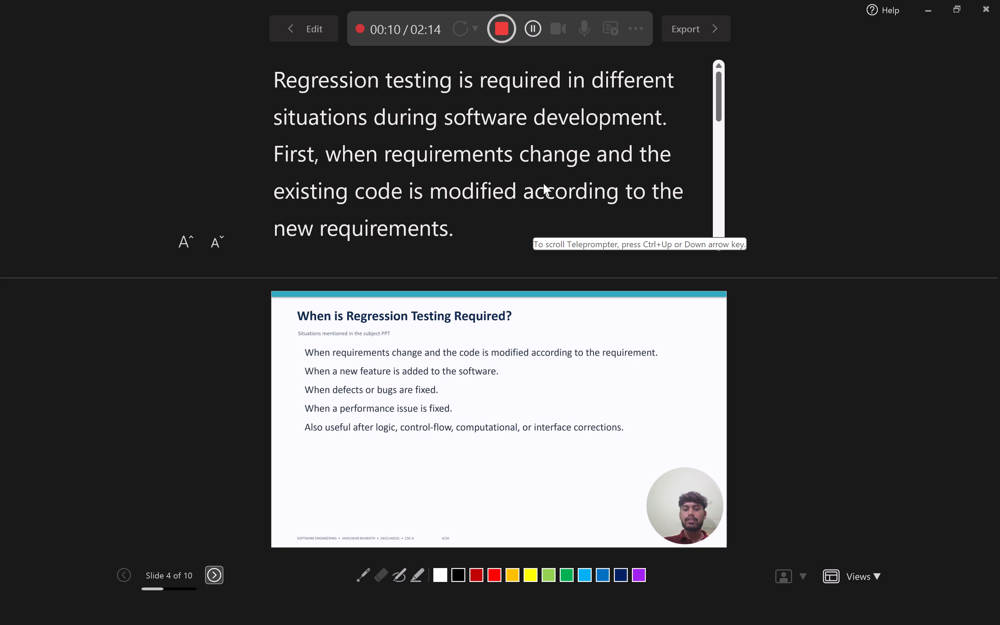
Record the slide 4 narration on when regression testing is required, from changed requirements through new features, bug fixes and performance fixes.
{"action": "scroll", "coordinate": [550, 184], "scroll_direction": "down", "scroll_amount": 5}
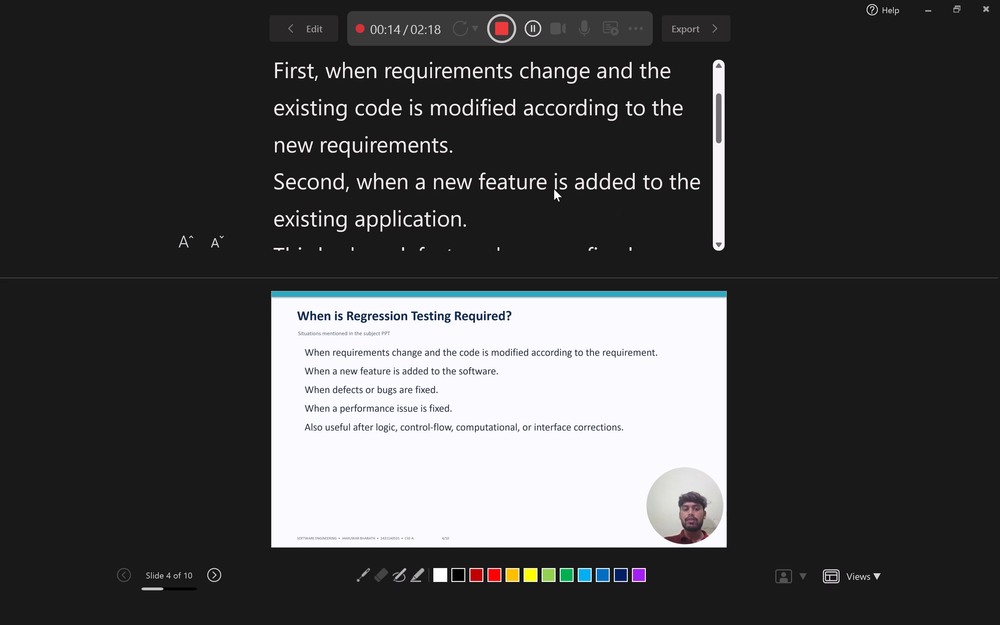
{"action": "scroll", "coordinate": [554, 189], "scroll_direction": "down", "scroll_amount": 3}
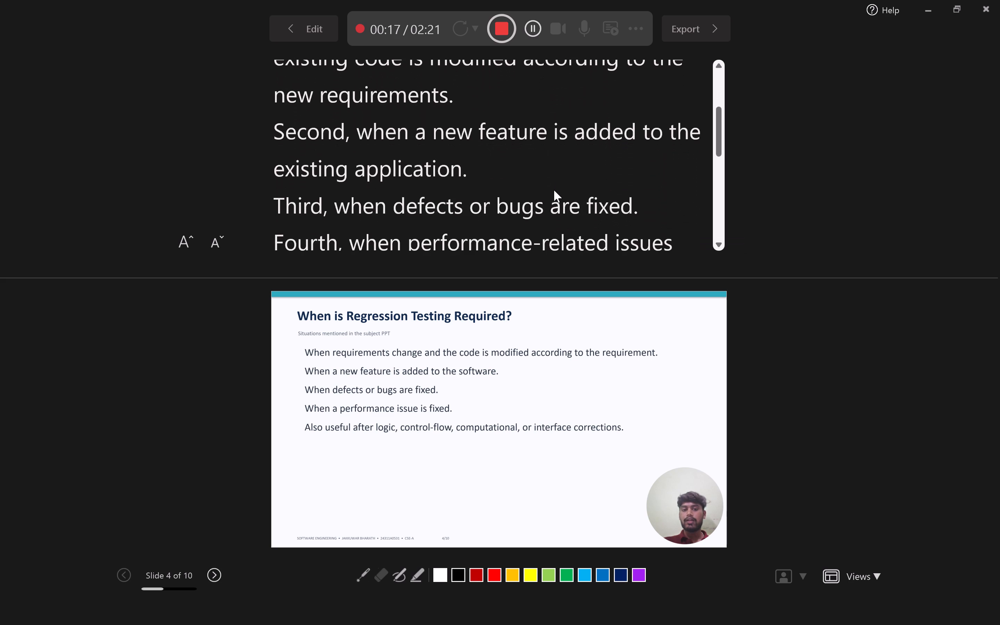
{"action": "scroll", "coordinate": [576, 195], "scroll_direction": "down", "scroll_amount": 2}
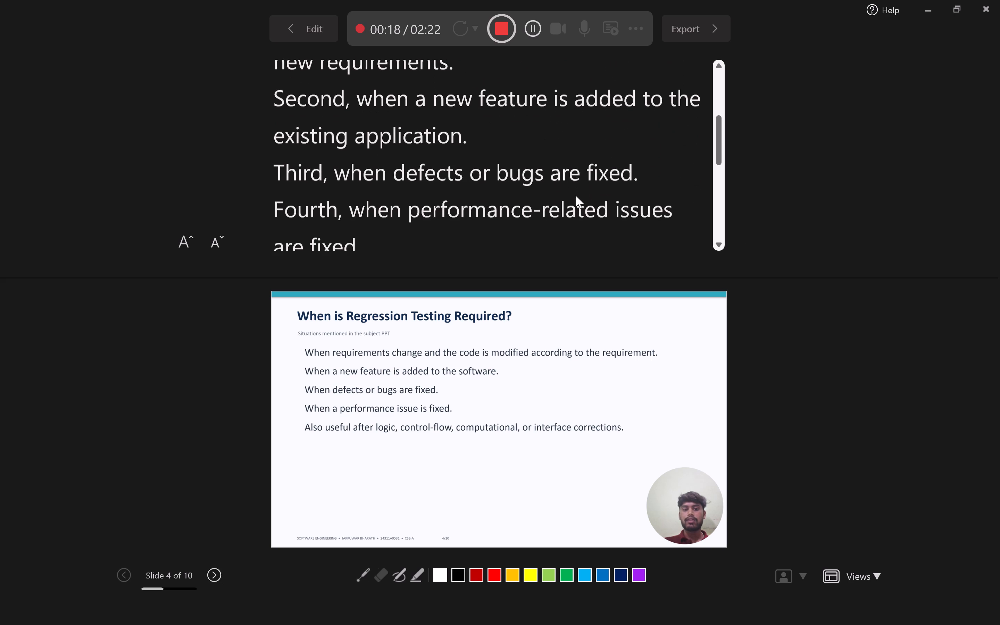
{"action": "scroll", "coordinate": [581, 203], "scroll_direction": "down", "scroll_amount": 2}
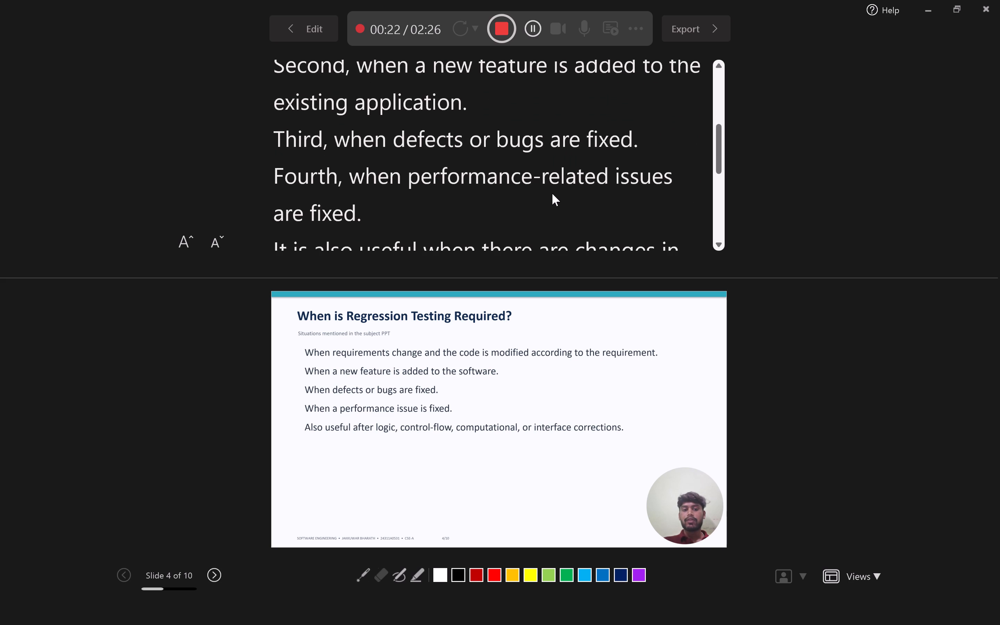
{"action": "scroll", "coordinate": [552, 193], "scroll_direction": "down", "scroll_amount": 2}
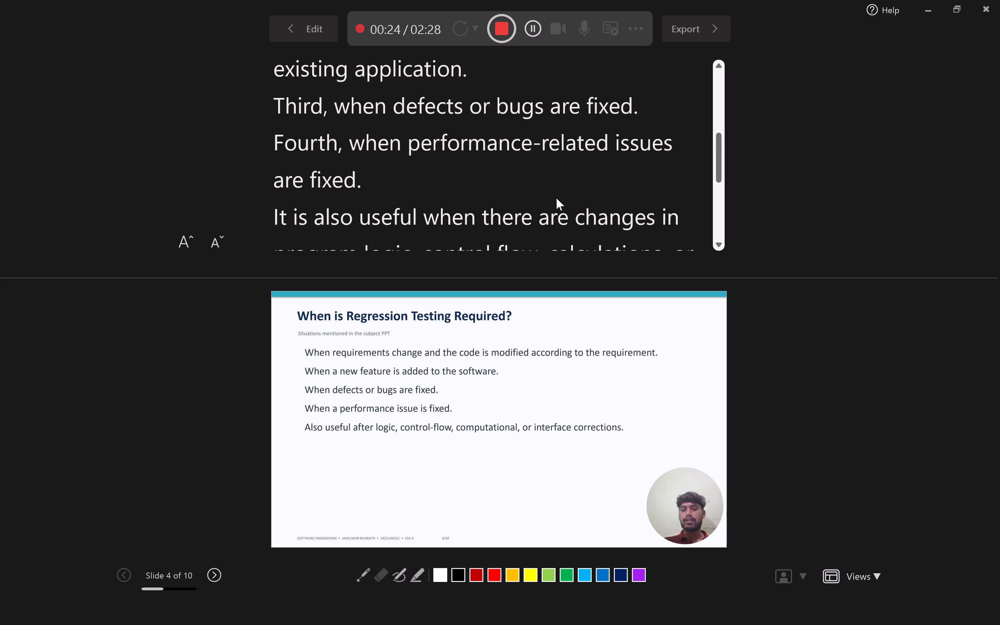
Finish narrating the slide 4 notes, from logic, control flow, calculation and interface changes through the closing sentence, and advance to slide 5.
{"action": "scroll", "coordinate": [563, 192], "scroll_direction": "down", "scroll_amount": 3}
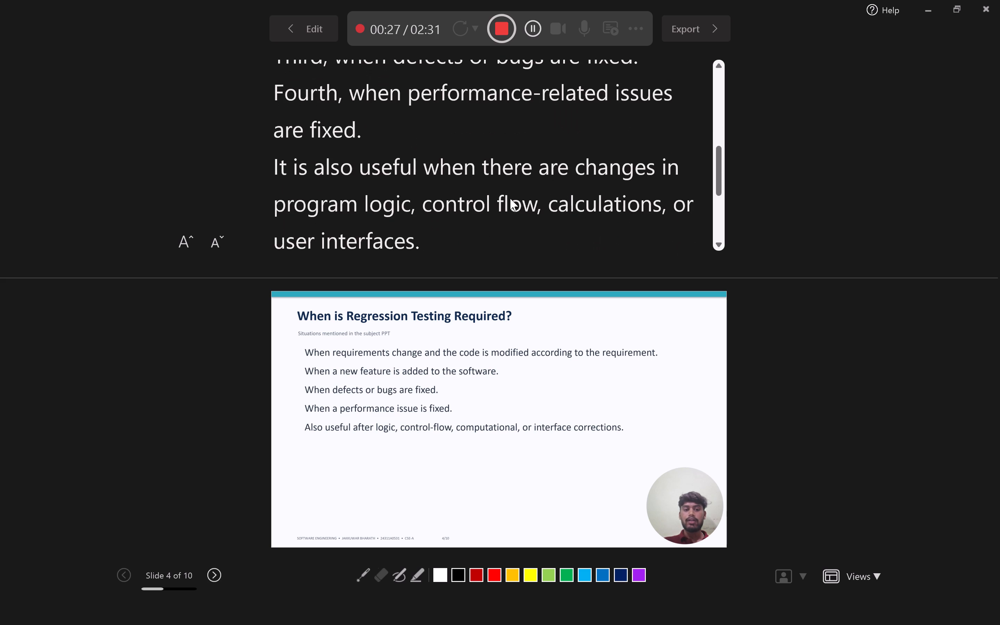
{"action": "scroll", "coordinate": [590, 188], "scroll_direction": "down", "scroll_amount": 2}
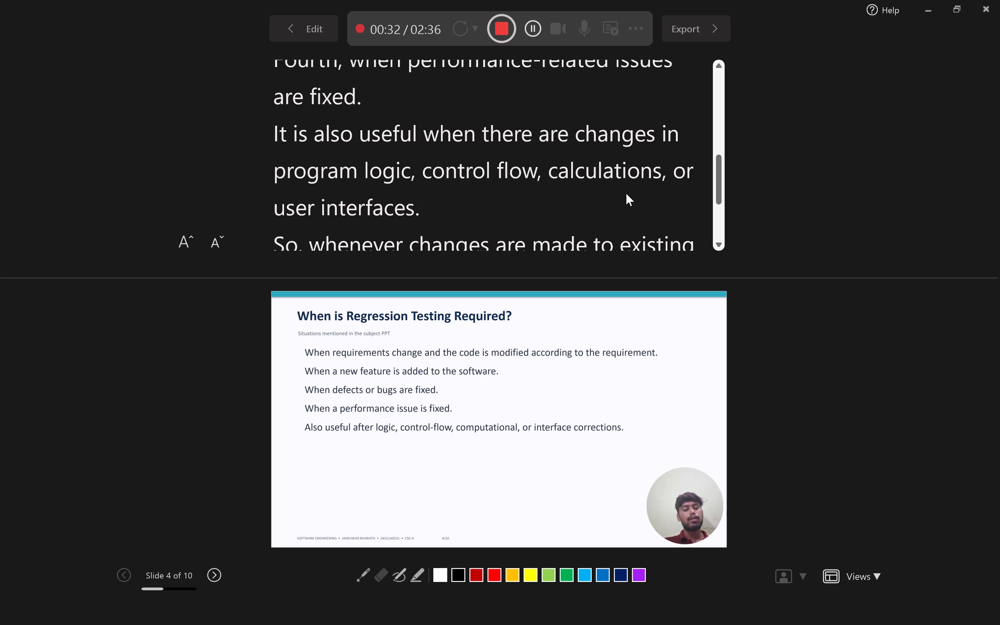
{"action": "scroll", "coordinate": [626, 193], "scroll_direction": "down", "scroll_amount": 4}
{"action": "scroll", "coordinate": [594, 198], "scroll_direction": "down", "scroll_amount": 1}
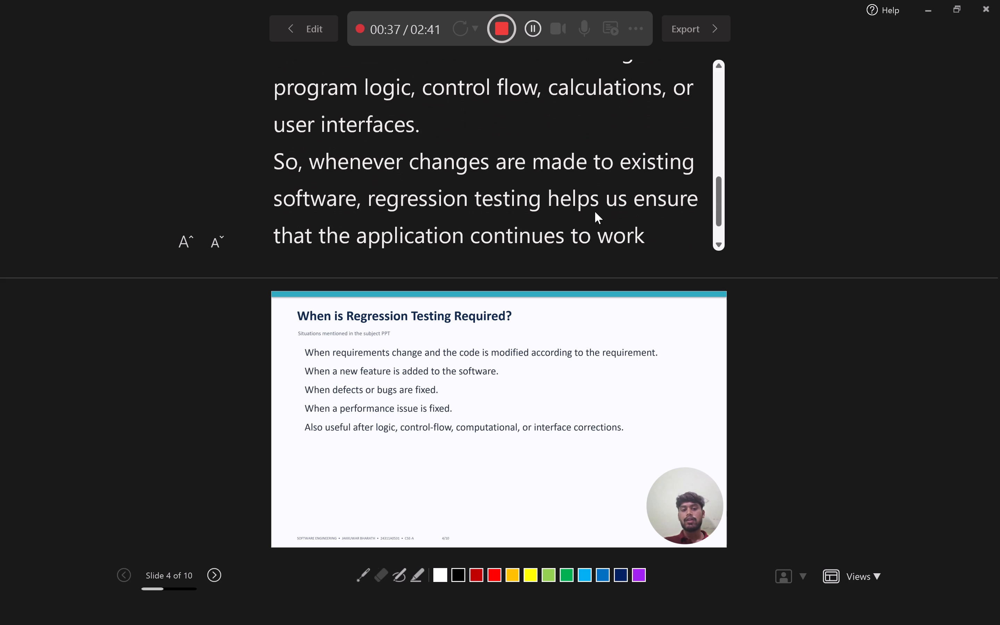
{"action": "scroll", "coordinate": [594, 212], "scroll_direction": "down", "scroll_amount": 2}
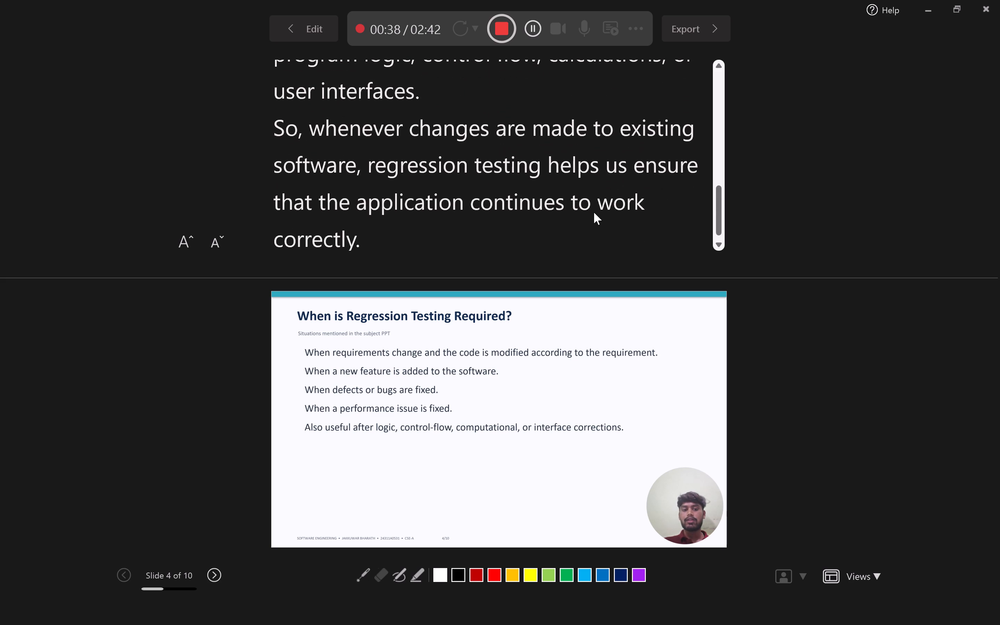
{"action": "scroll", "coordinate": [594, 212], "scroll_direction": "down", "scroll_amount": 2}
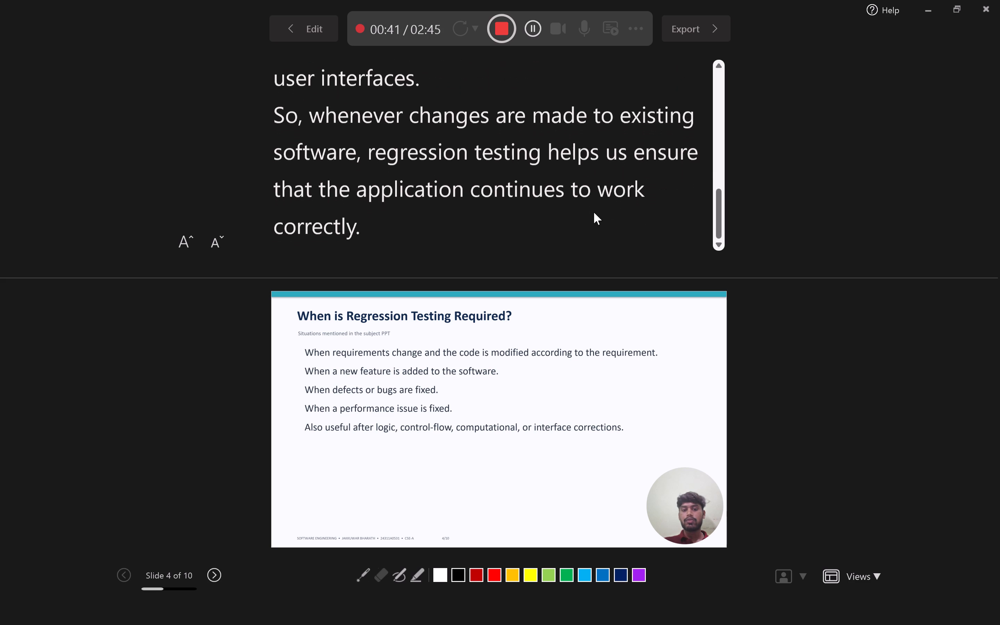
{"action": "scroll", "coordinate": [594, 212], "scroll_direction": "down", "scroll_amount": 3}
{"action": "left_click", "coordinate": [214, 573]}
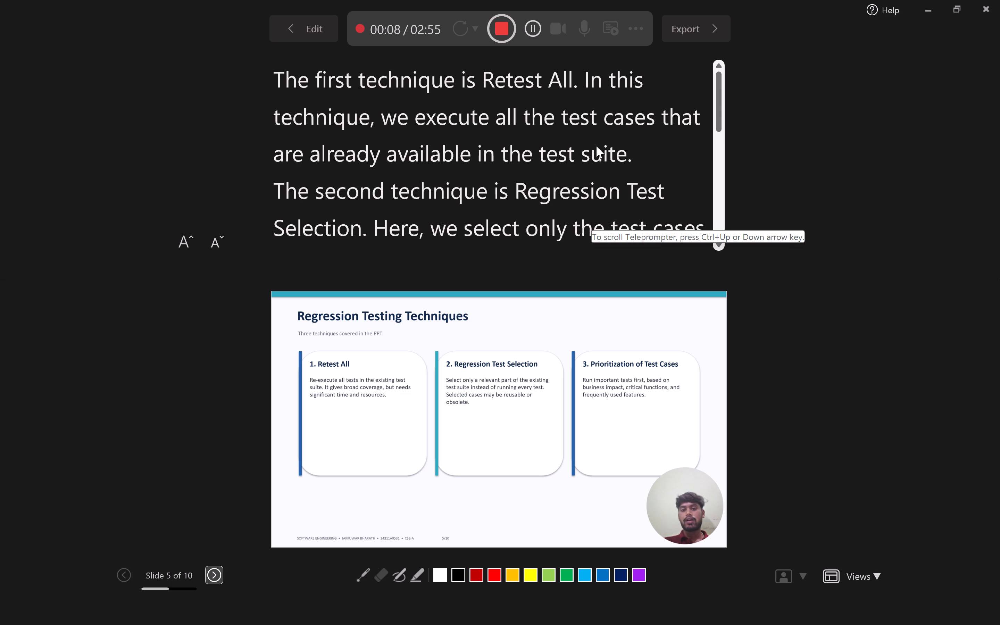
Record the slide 5 narration on the first two regression testing techniques, Retest All and Regression Test Selection.
{"action": "scroll", "coordinate": [602, 177], "scroll_direction": "down", "scroll_amount": 1}
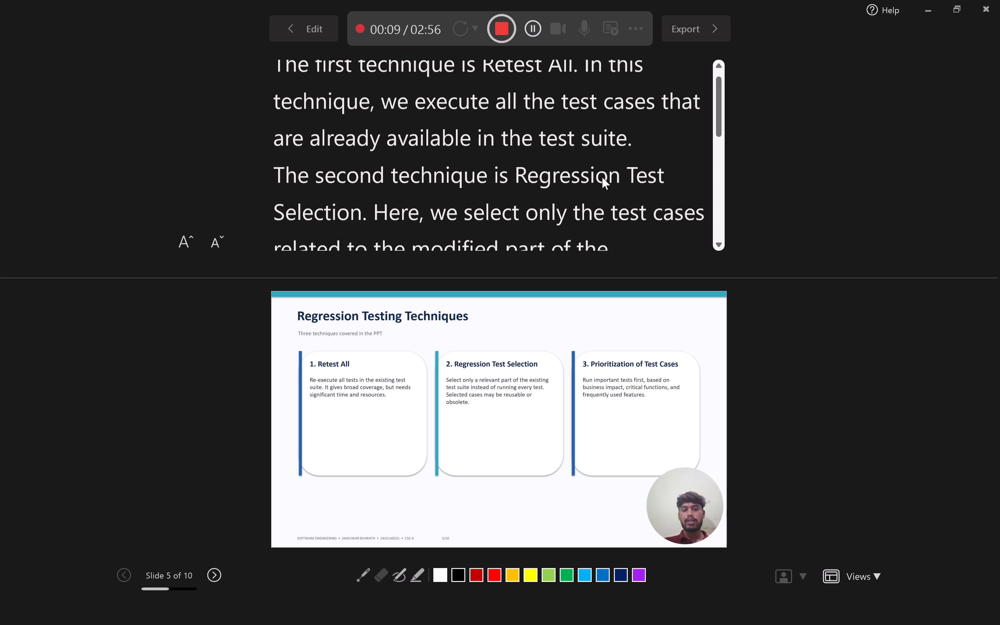
{"action": "scroll", "coordinate": [601, 182], "scroll_direction": "down", "scroll_amount": 3}
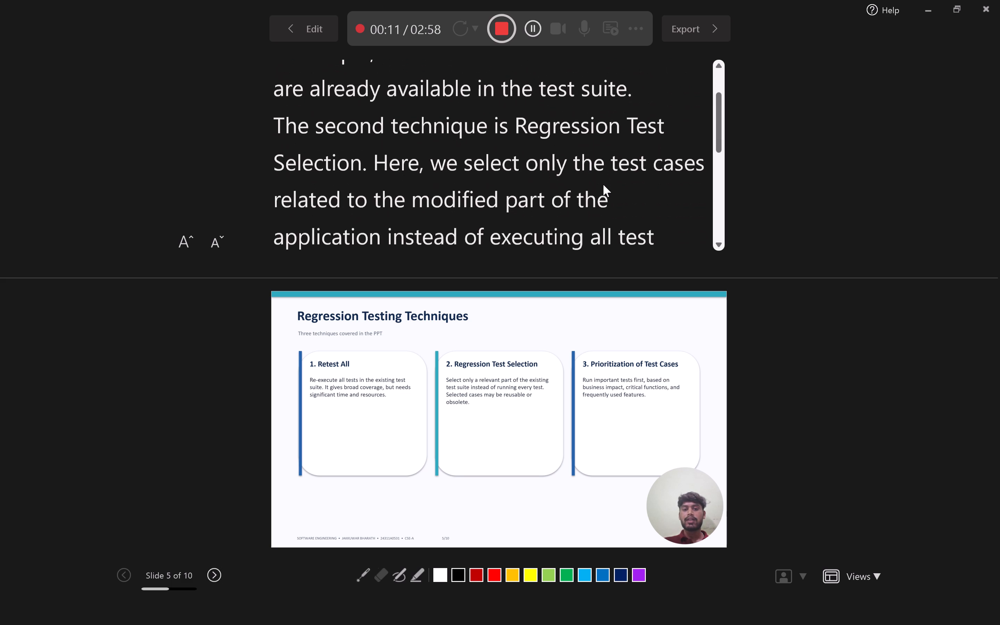
{"action": "scroll", "coordinate": [603, 184], "scroll_direction": "down", "scroll_amount": 1}
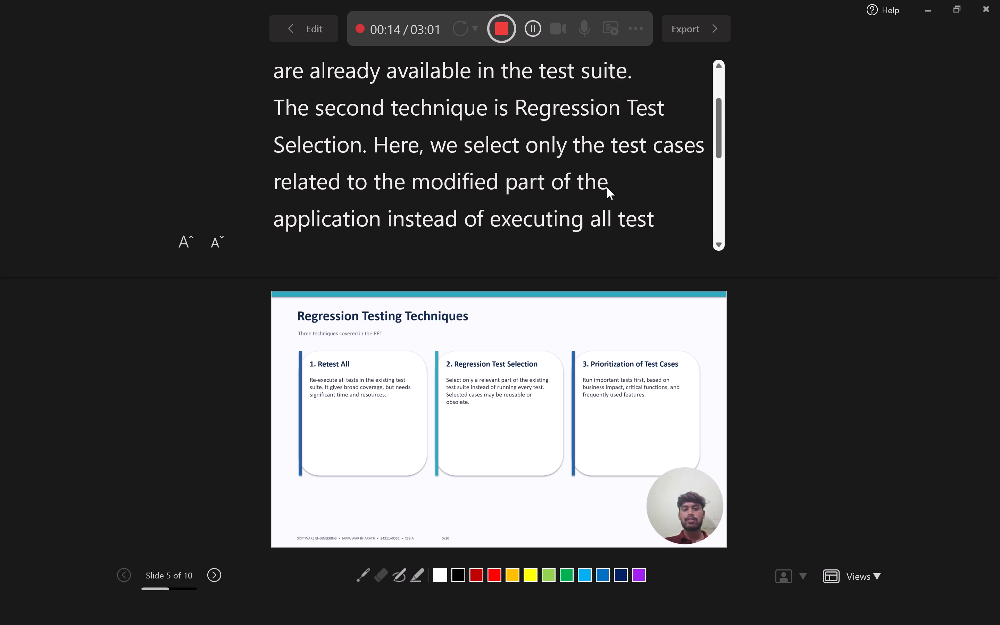
{"action": "scroll", "coordinate": [565, 199], "scroll_direction": "down", "scroll_amount": 1}
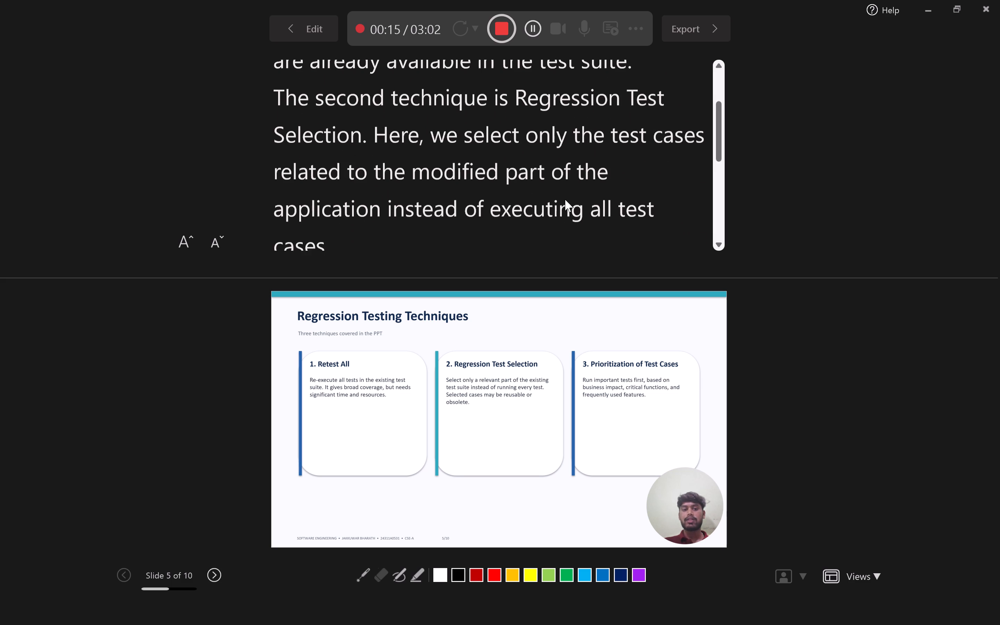
{"action": "scroll", "coordinate": [565, 199], "scroll_direction": "down", "scroll_amount": 2}
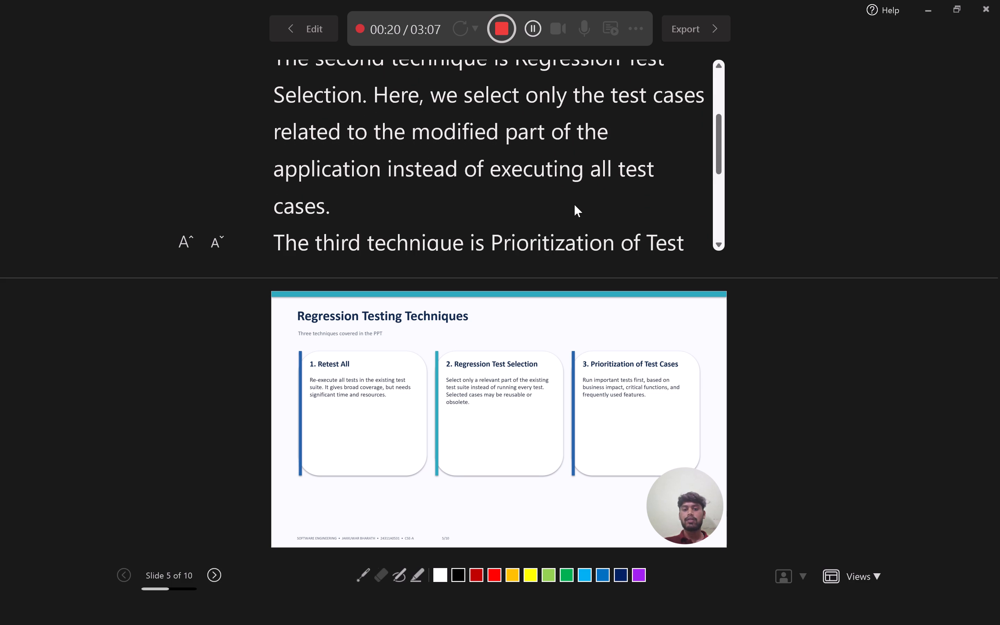
Finish narrating the slide 5 notes with Prioritization of Test Cases and the closing sentence, and advance the recording to slide 6.
{"action": "scroll", "coordinate": [574, 205], "scroll_direction": "down", "scroll_amount": 6}
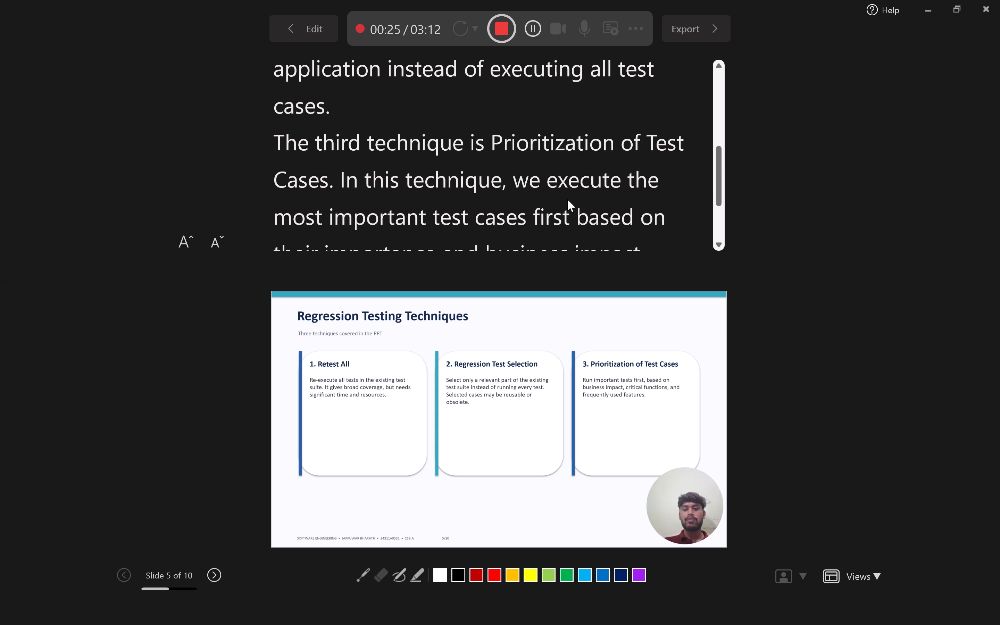
{"action": "scroll", "coordinate": [575, 195], "scroll_direction": "down", "scroll_amount": 2}
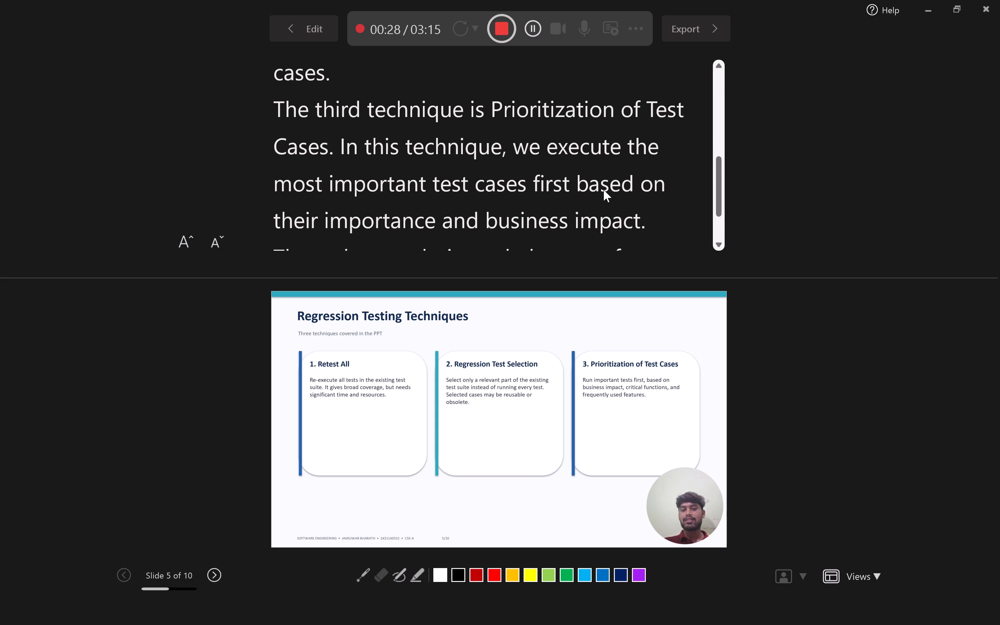
{"action": "scroll", "coordinate": [606, 182], "scroll_direction": "down", "scroll_amount": 2}
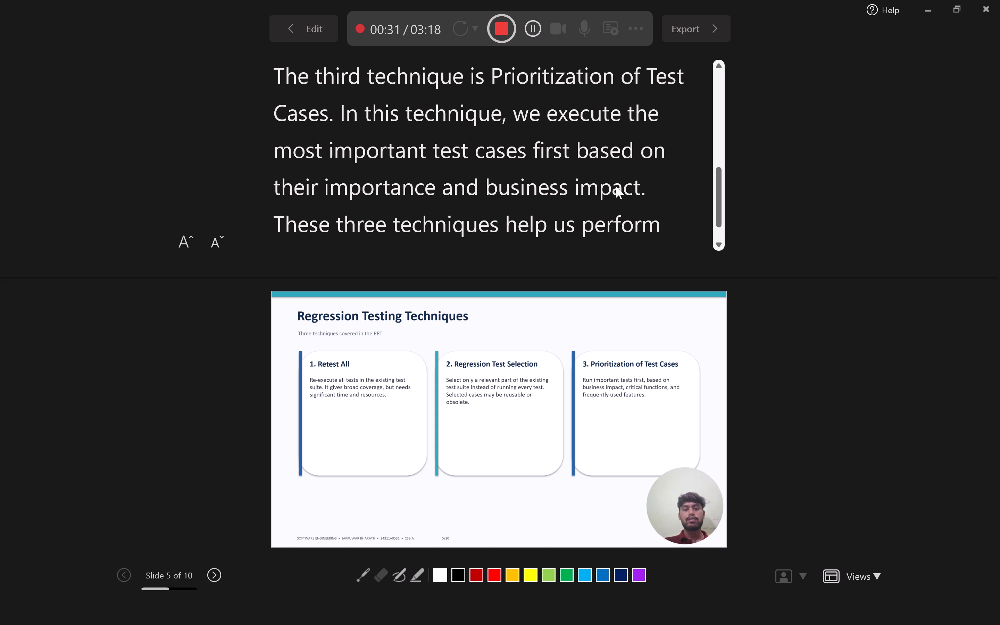
{"action": "scroll", "coordinate": [616, 189], "scroll_direction": "down", "scroll_amount": 3}
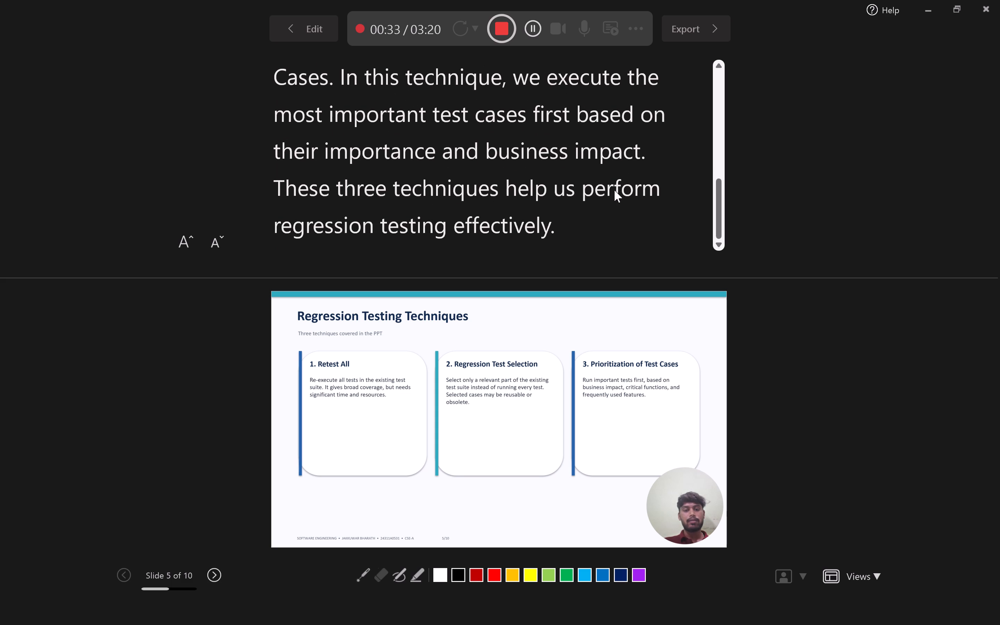
{"action": "scroll", "coordinate": [595, 194], "scroll_direction": "down", "scroll_amount": 2}
{"action": "left_click", "coordinate": [210, 574]}
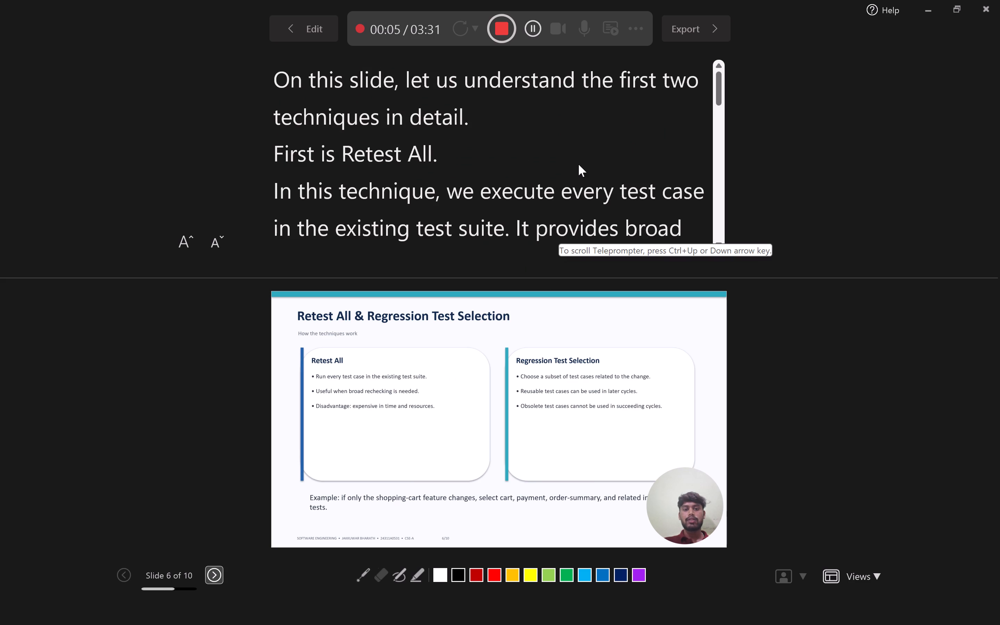
Record the slide 6 narration from its first teleprompter line, covering Retest All's broad coverage and its time and resource disadvantage.
{"action": "scroll", "coordinate": [578, 164], "scroll_direction": "down", "scroll_amount": 3}
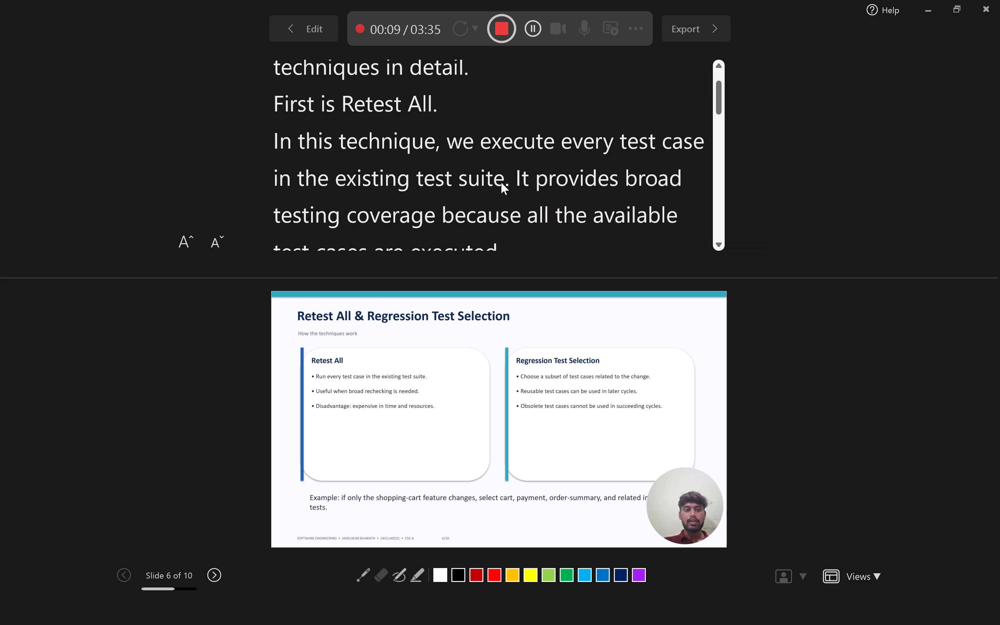
{"action": "scroll", "coordinate": [501, 182], "scroll_direction": "down", "scroll_amount": 2}
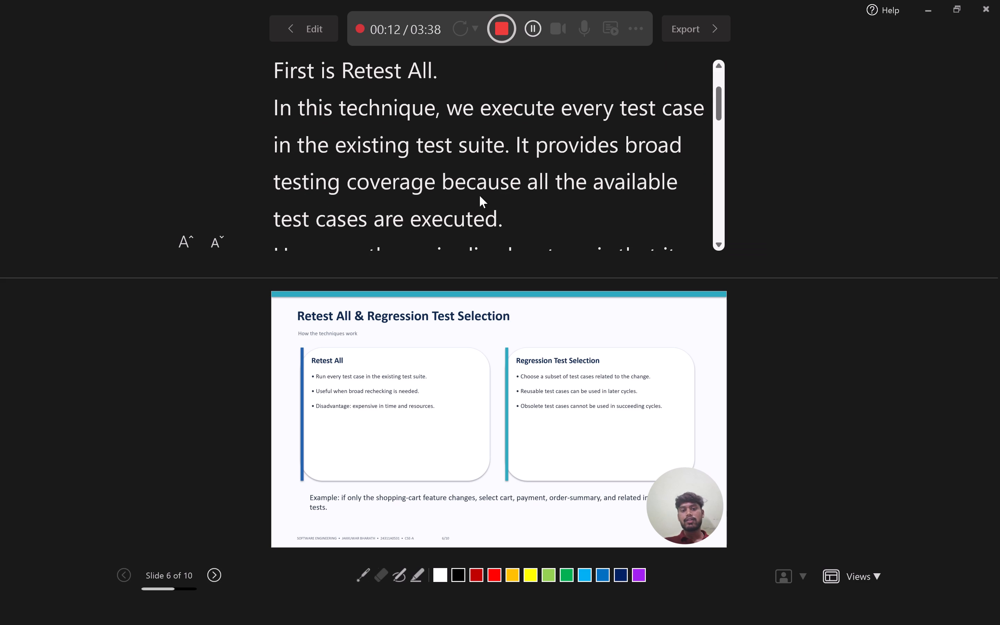
{"action": "scroll", "coordinate": [542, 163], "scroll_direction": "down", "scroll_amount": 2}
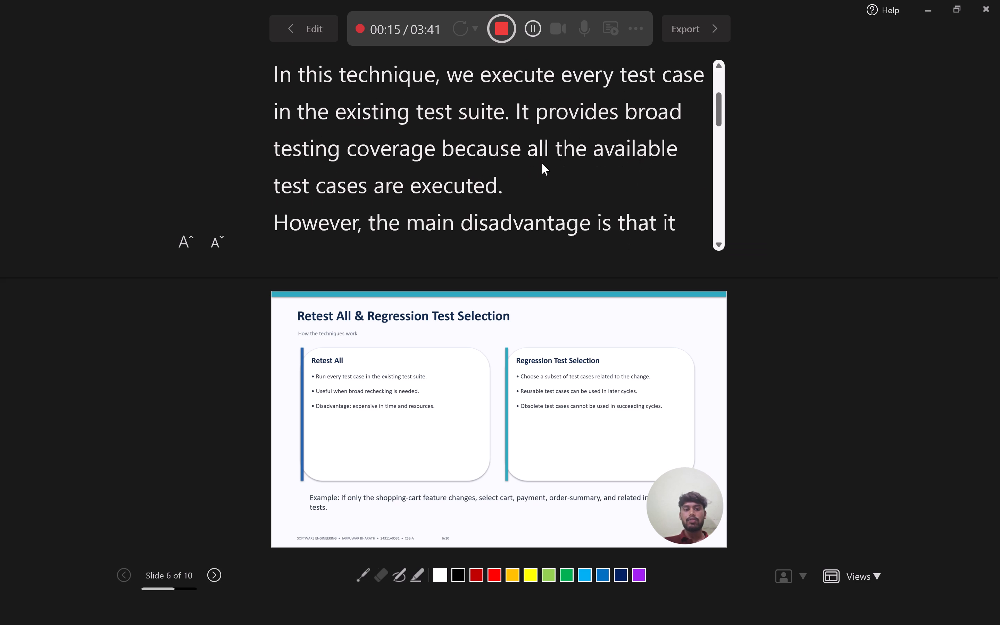
{"action": "scroll", "coordinate": [543, 163], "scroll_direction": "down", "scroll_amount": 1}
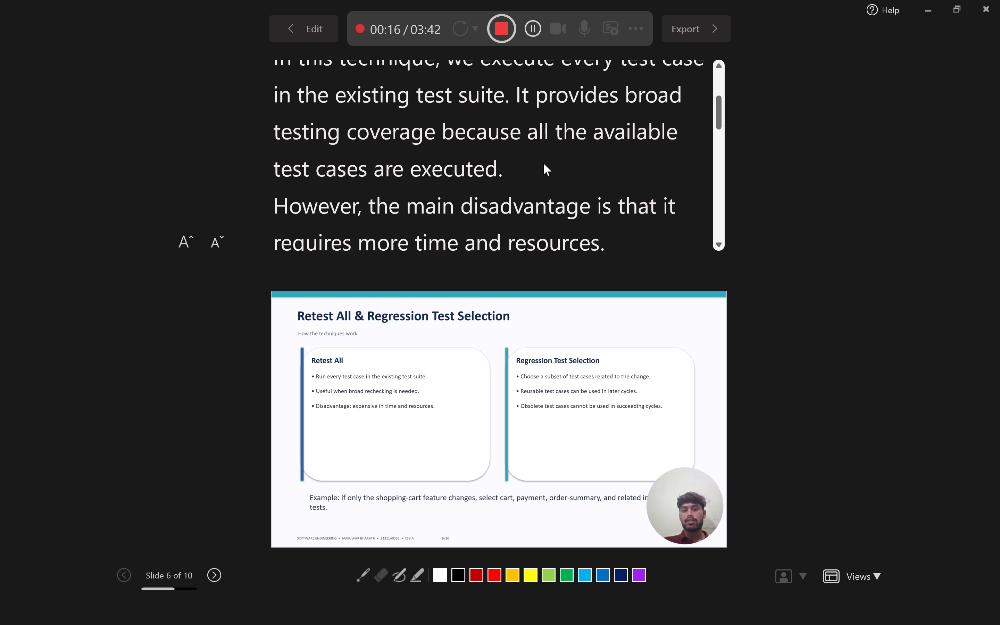
{"action": "scroll", "coordinate": [543, 163], "scroll_direction": "down", "scroll_amount": 3}
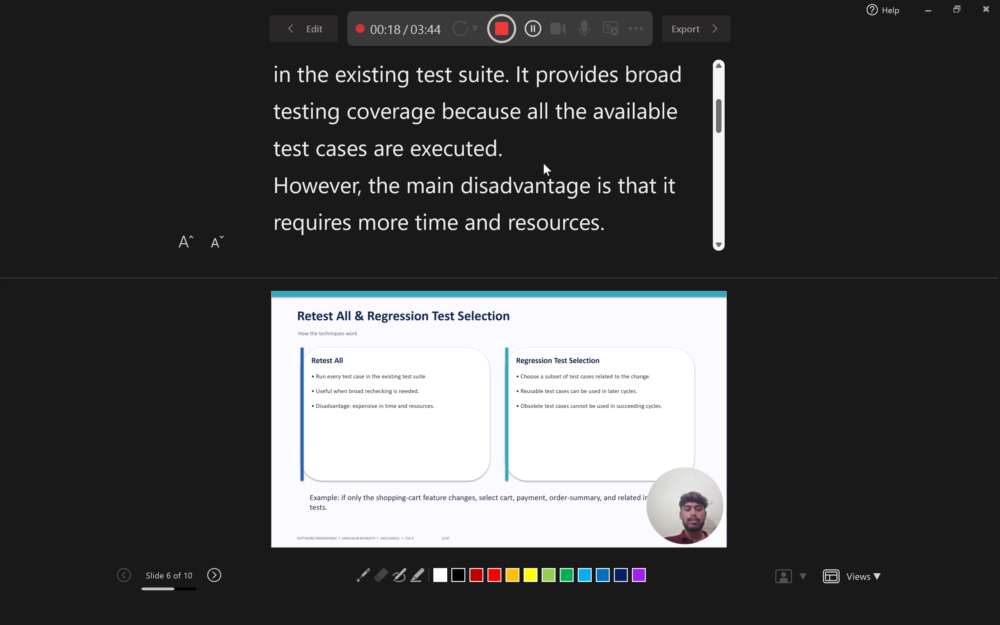
{"action": "scroll", "coordinate": [549, 173], "scroll_direction": "down", "scroll_amount": 1}
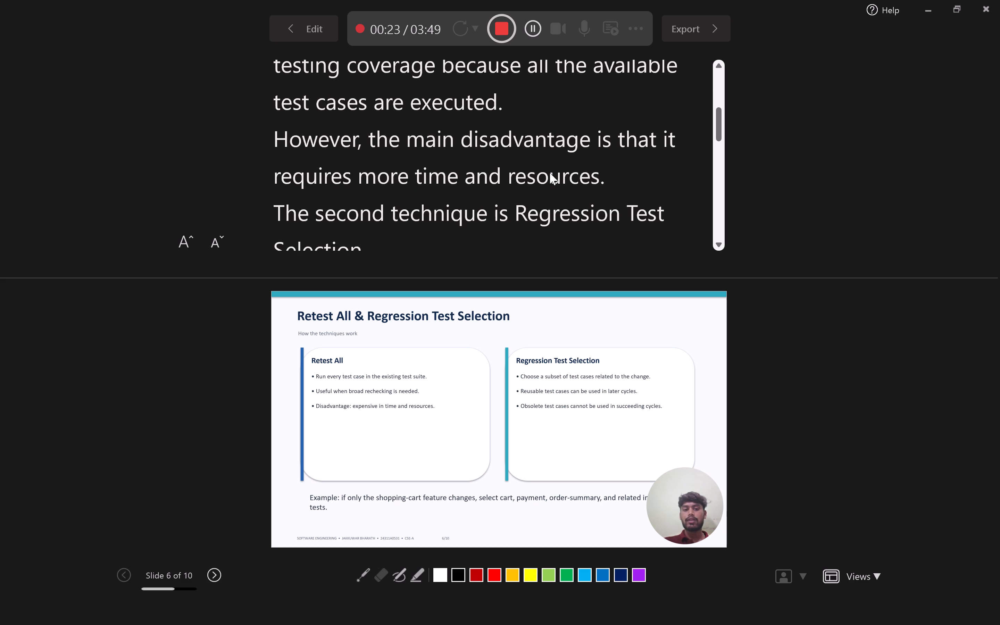
Continue the slide 6 narration with Regression Test Selection, covering change-related test case selection and reusable versus obsolete test cases.
{"action": "scroll", "coordinate": [550, 173], "scroll_direction": "down", "scroll_amount": 4}
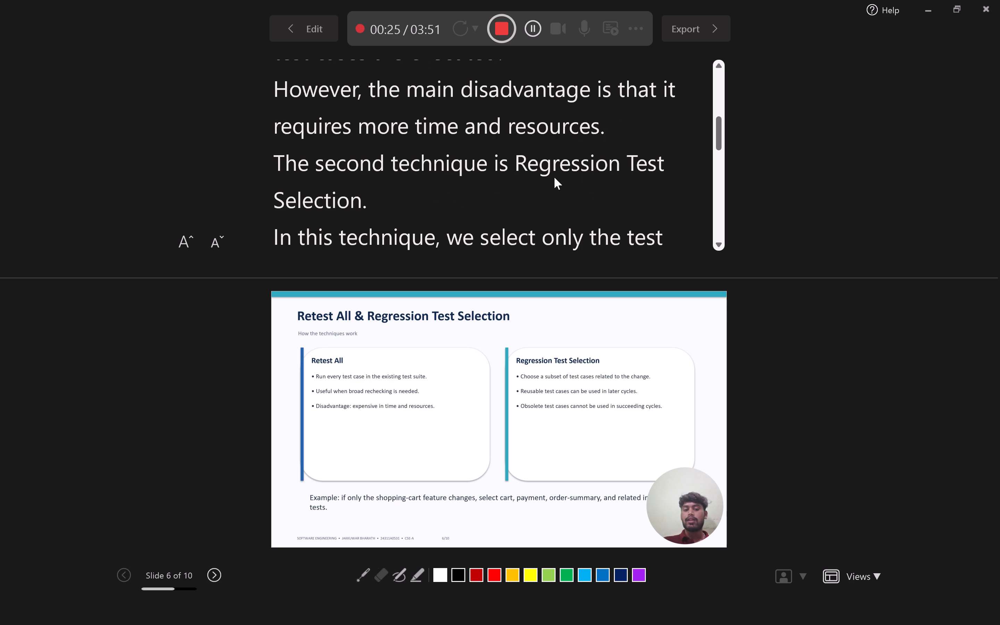
{"action": "scroll", "coordinate": [554, 177], "scroll_direction": "down", "scroll_amount": 1}
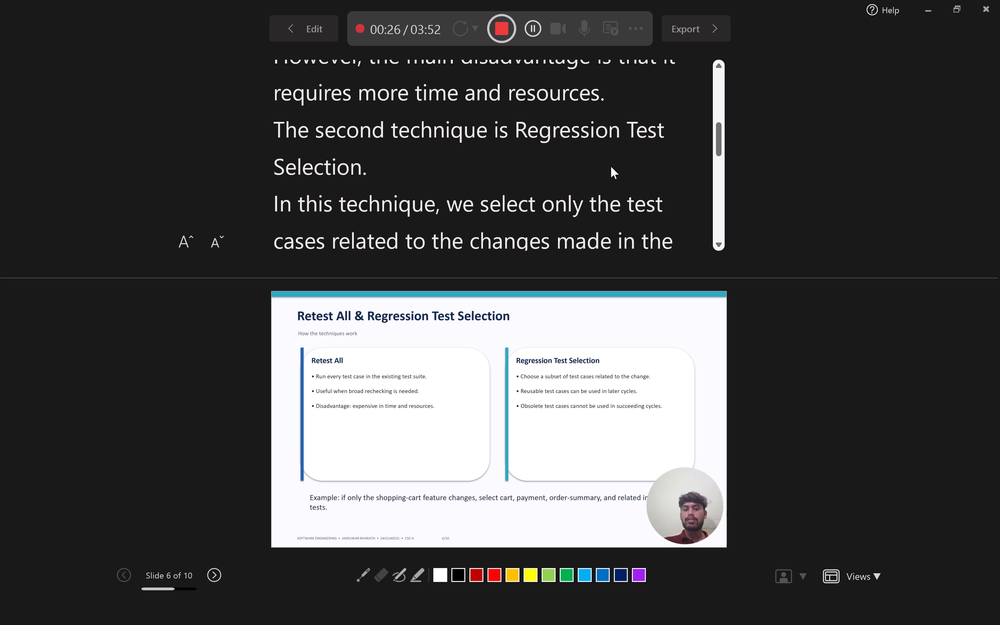
{"action": "scroll", "coordinate": [612, 166], "scroll_direction": "down", "scroll_amount": 3}
{"action": "scroll", "coordinate": [553, 177], "scroll_direction": "down", "scroll_amount": 3}
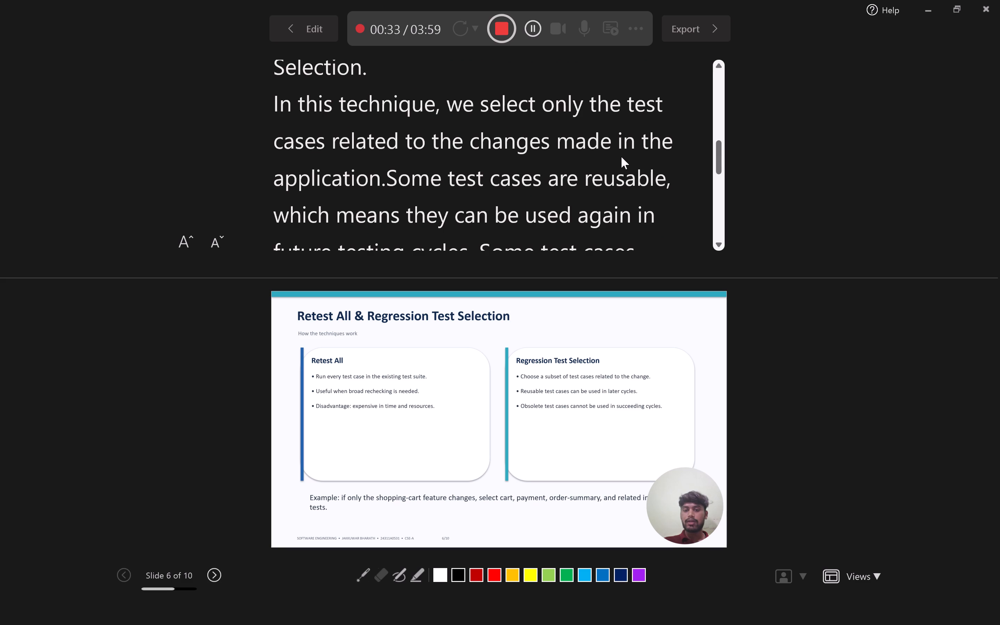
{"action": "scroll", "coordinate": [620, 205], "scroll_direction": "down", "scroll_amount": 2}
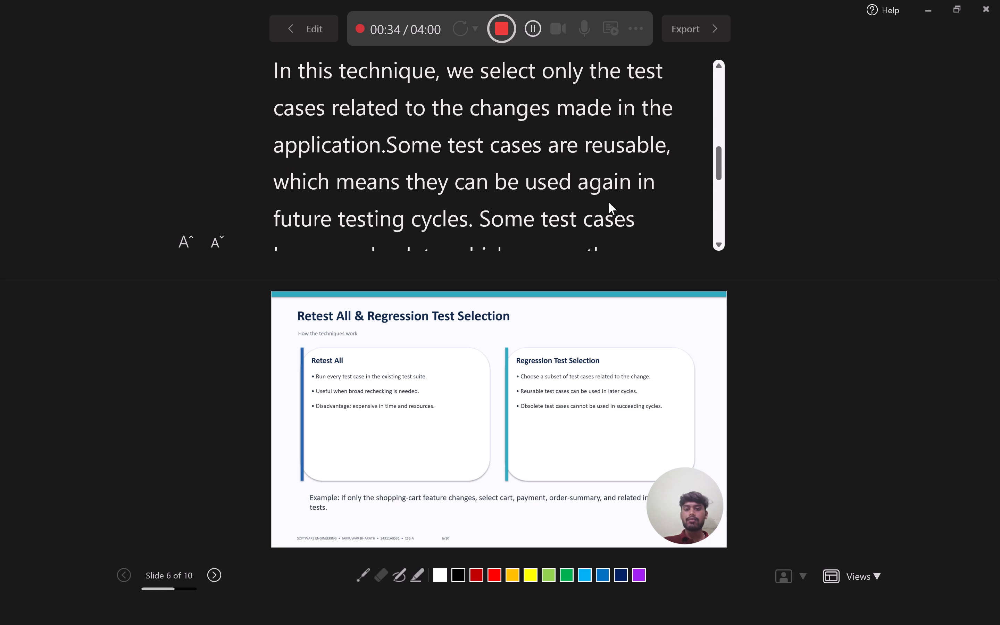
{"action": "scroll", "coordinate": [608, 202], "scroll_direction": "down", "scroll_amount": 2}
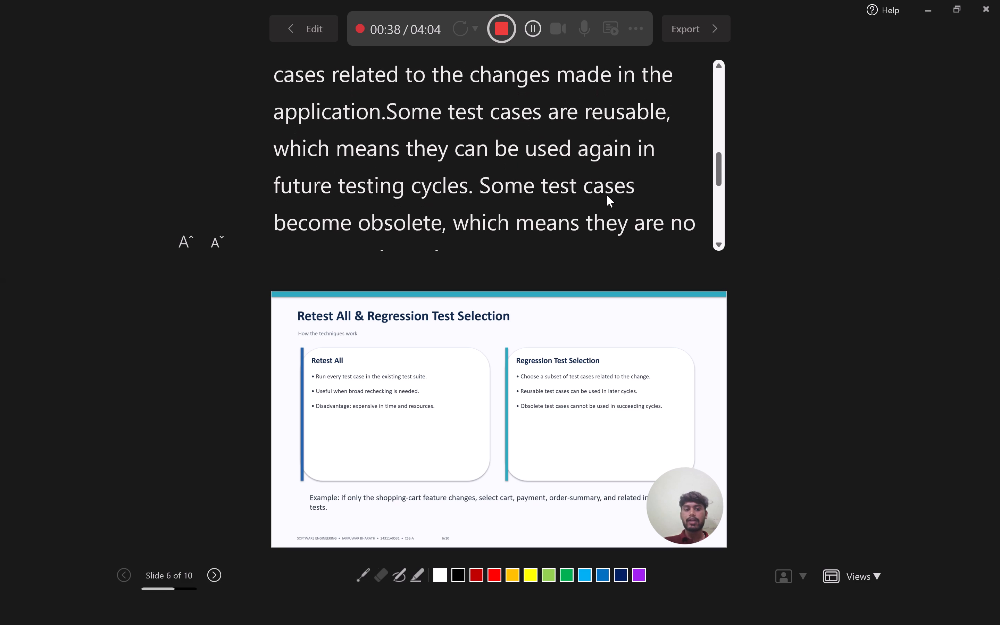
{"action": "scroll", "coordinate": [598, 182], "scroll_direction": "down", "scroll_amount": 2}
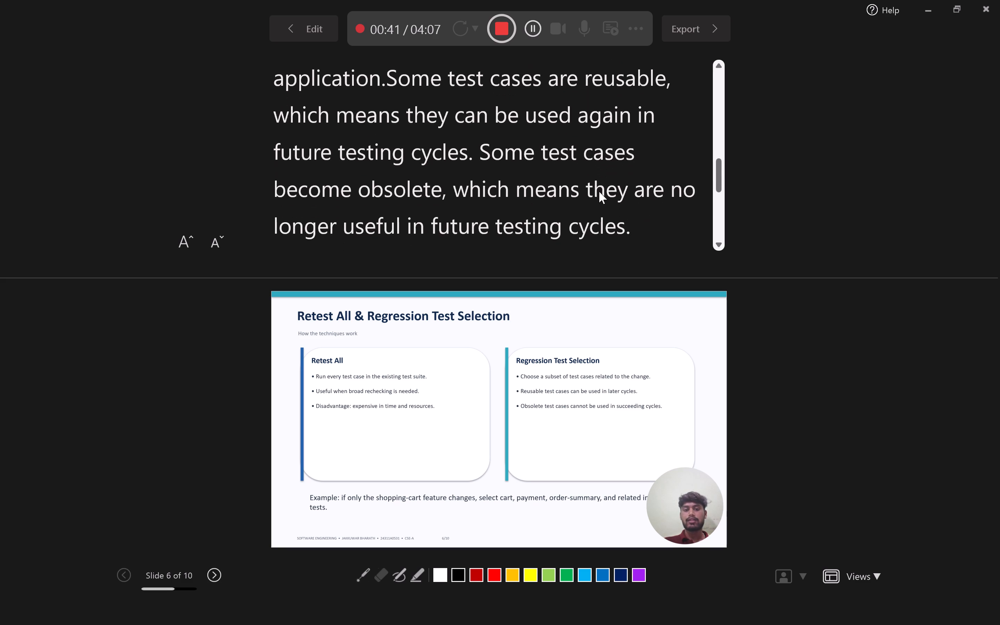
{"action": "scroll", "coordinate": [595, 190], "scroll_direction": "down", "scroll_amount": 2}
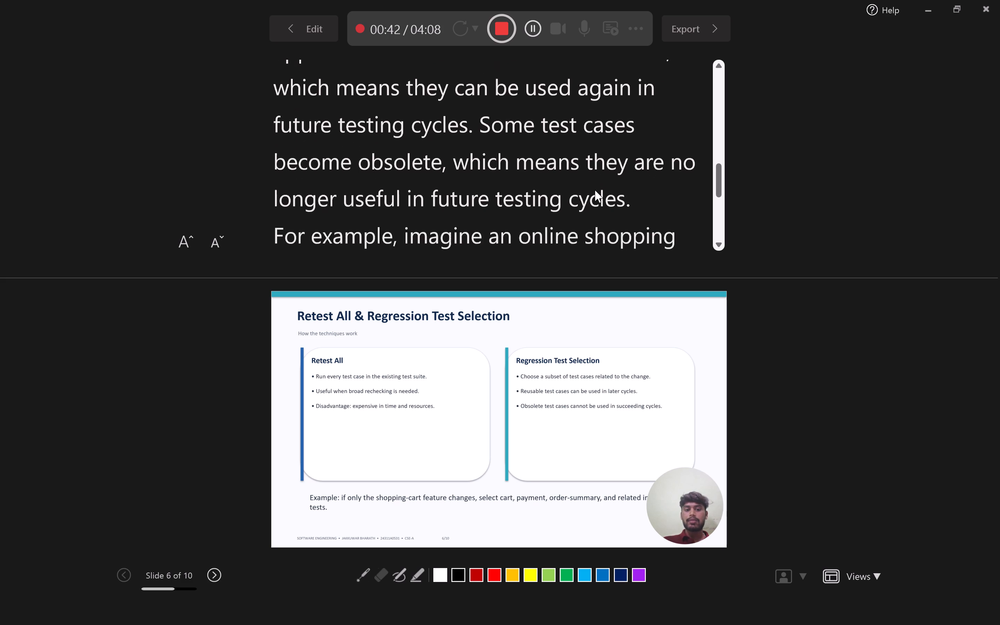
{"action": "scroll", "coordinate": [579, 193], "scroll_direction": "down", "scroll_amount": 1}
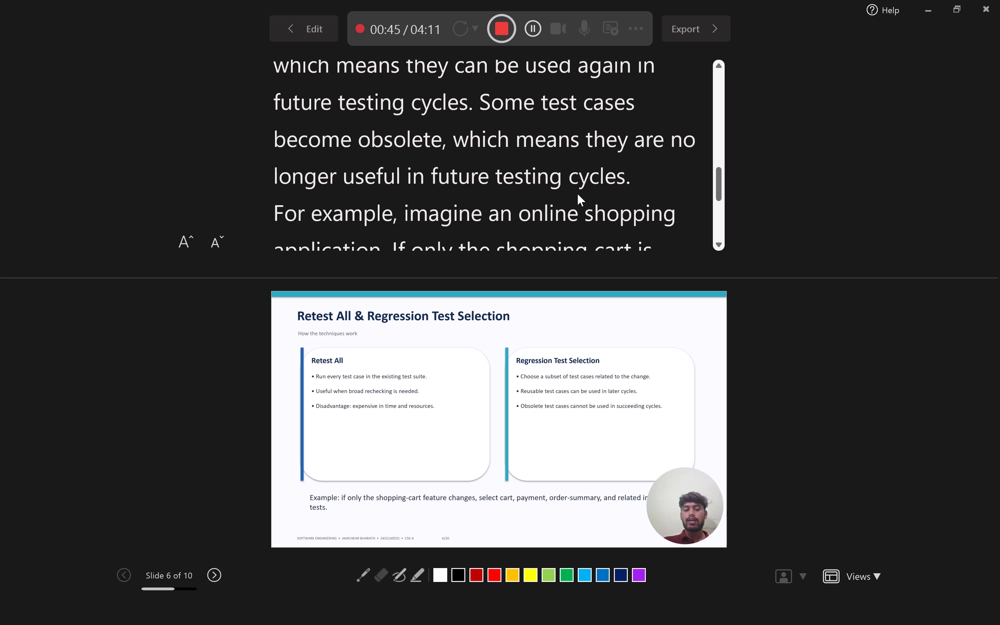
Finish narrating the slide 6 notes with the online shopping cart example and time-saving closing sentence, and advance the recording to slide 7.
{"action": "scroll", "coordinate": [578, 190], "scroll_direction": "down", "scroll_amount": 2}
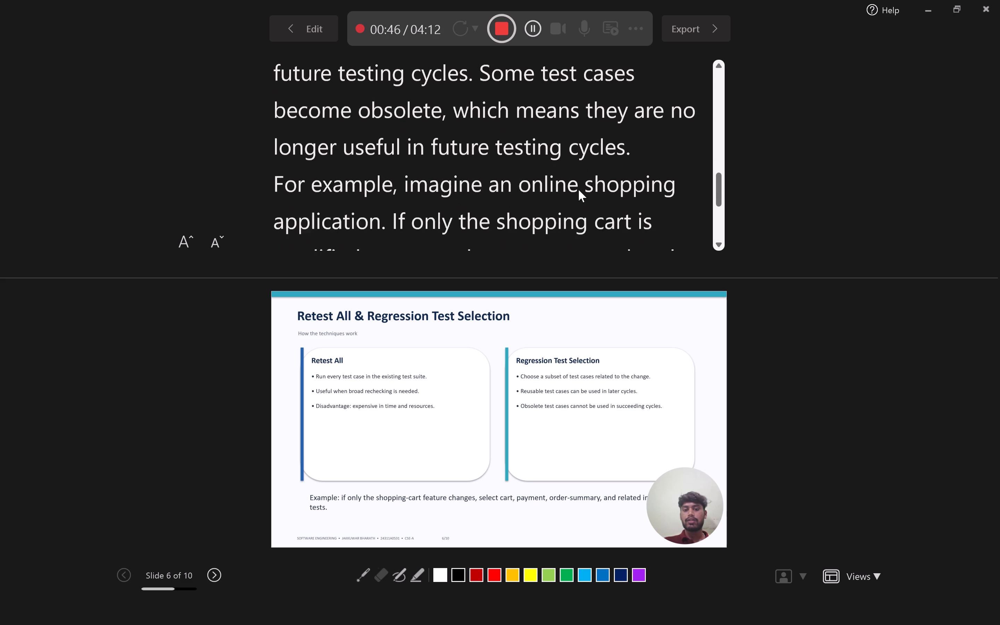
{"action": "scroll", "coordinate": [578, 190], "scroll_direction": "down", "scroll_amount": 3}
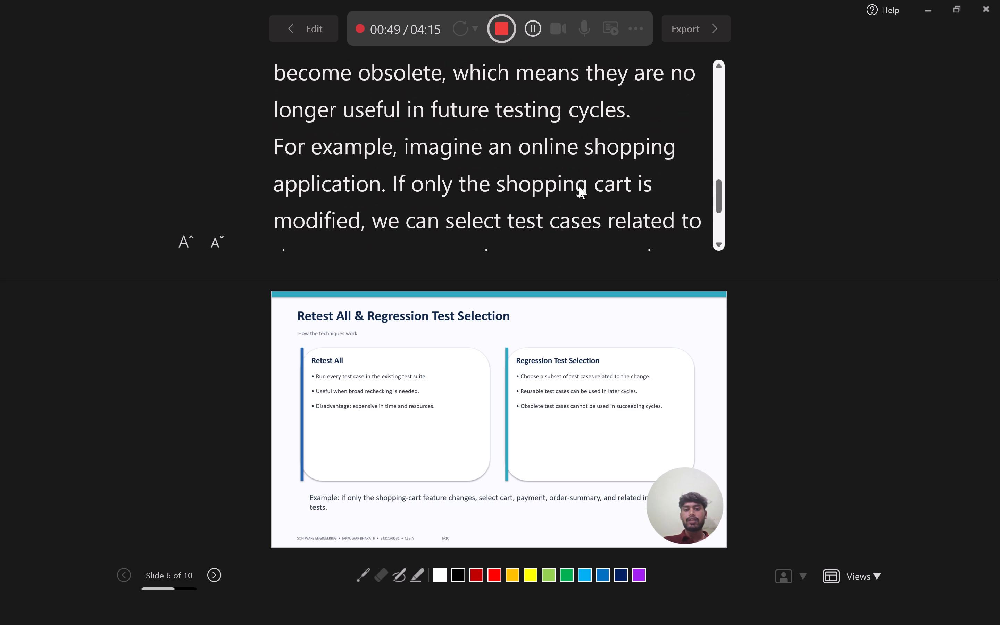
{"action": "scroll", "coordinate": [579, 186], "scroll_direction": "down", "scroll_amount": 1}
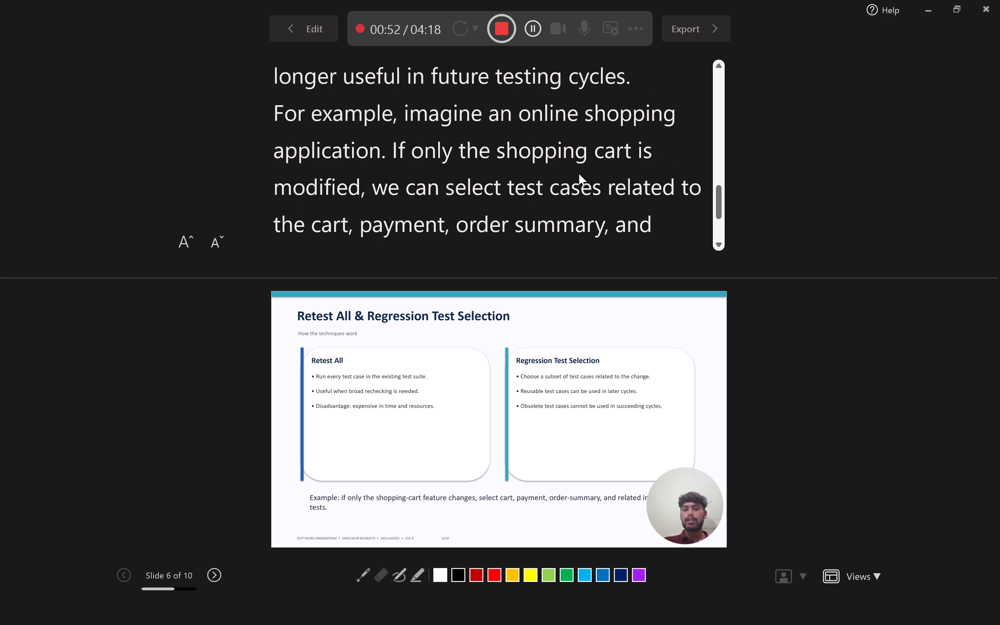
{"action": "scroll", "coordinate": [580, 174], "scroll_direction": "down", "scroll_amount": 3}
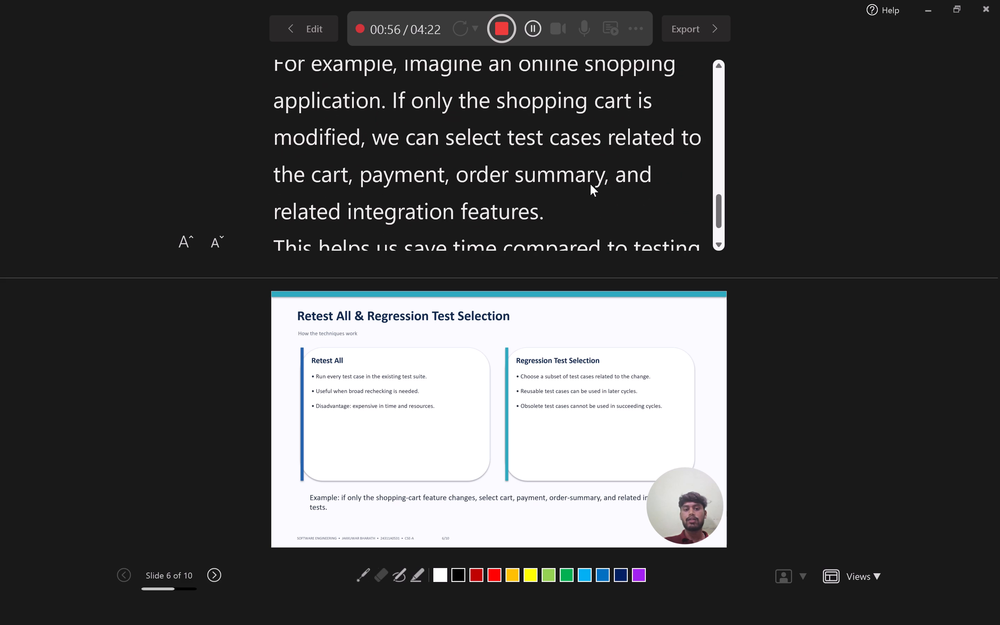
{"action": "scroll", "coordinate": [590, 184], "scroll_direction": "down", "scroll_amount": 2}
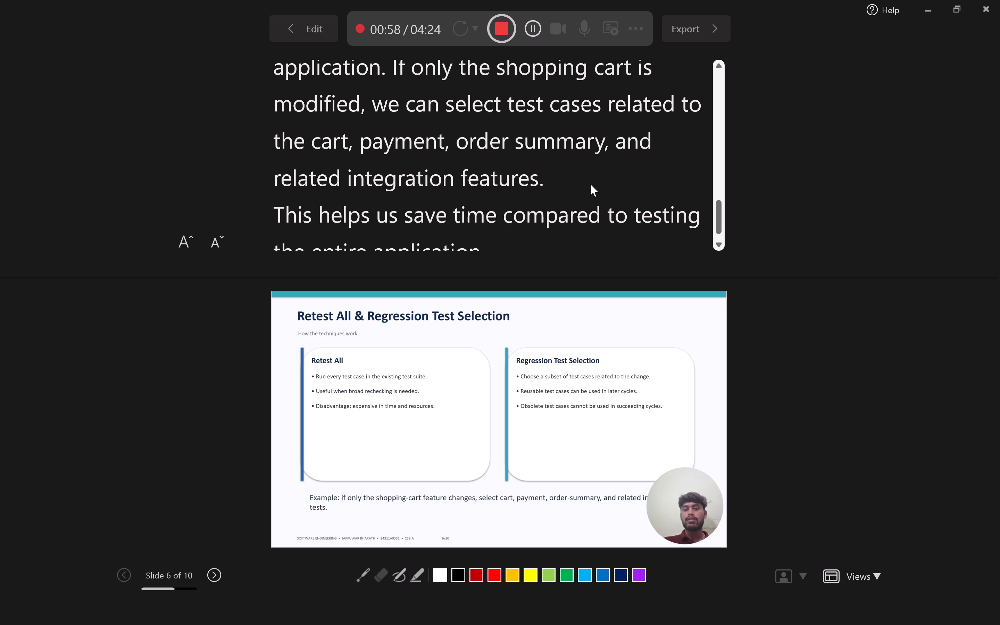
{"action": "scroll", "coordinate": [581, 193], "scroll_direction": "down", "scroll_amount": 4}
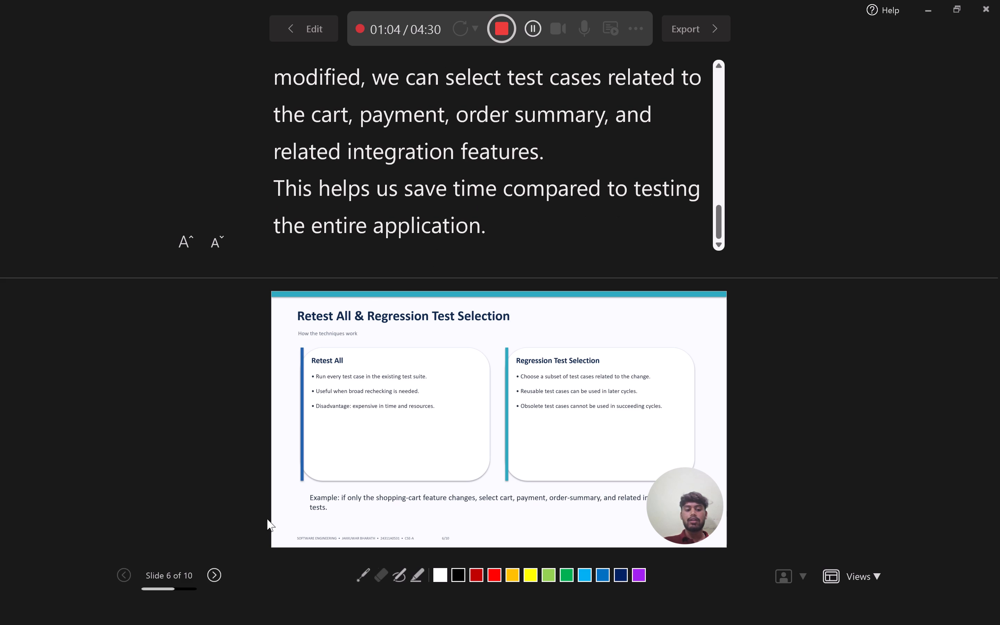
{"action": "left_click", "coordinate": [209, 575]}
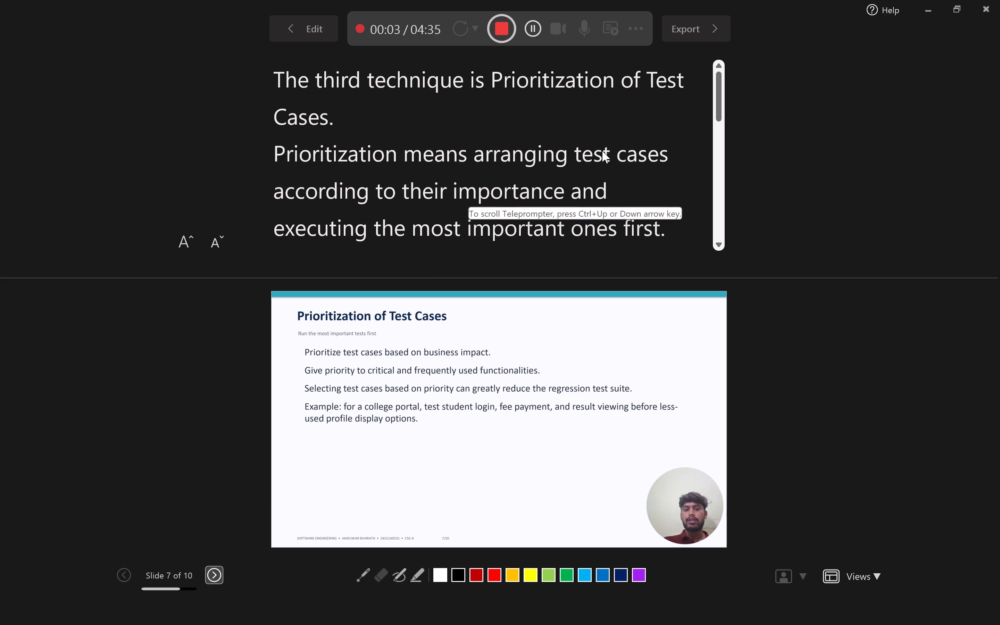
Record the slide 7 narration defining Prioritization of Test Cases and its criteria: business impact, critical functionalities and frequently used features.
{"action": "scroll", "coordinate": [607, 136], "scroll_direction": "down", "scroll_amount": 1}
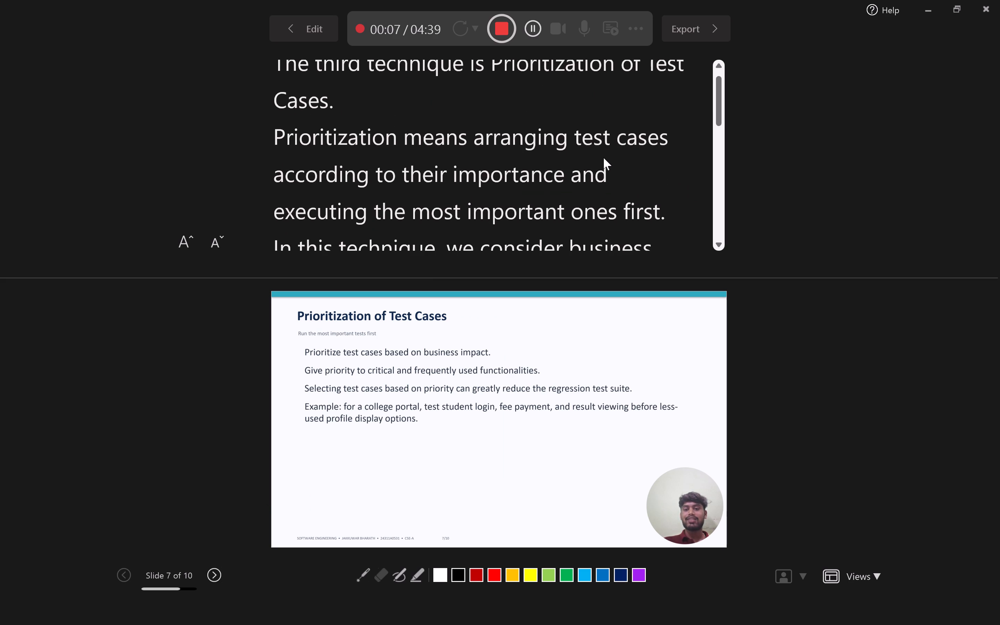
{"action": "scroll", "coordinate": [600, 172], "scroll_direction": "down", "scroll_amount": 2}
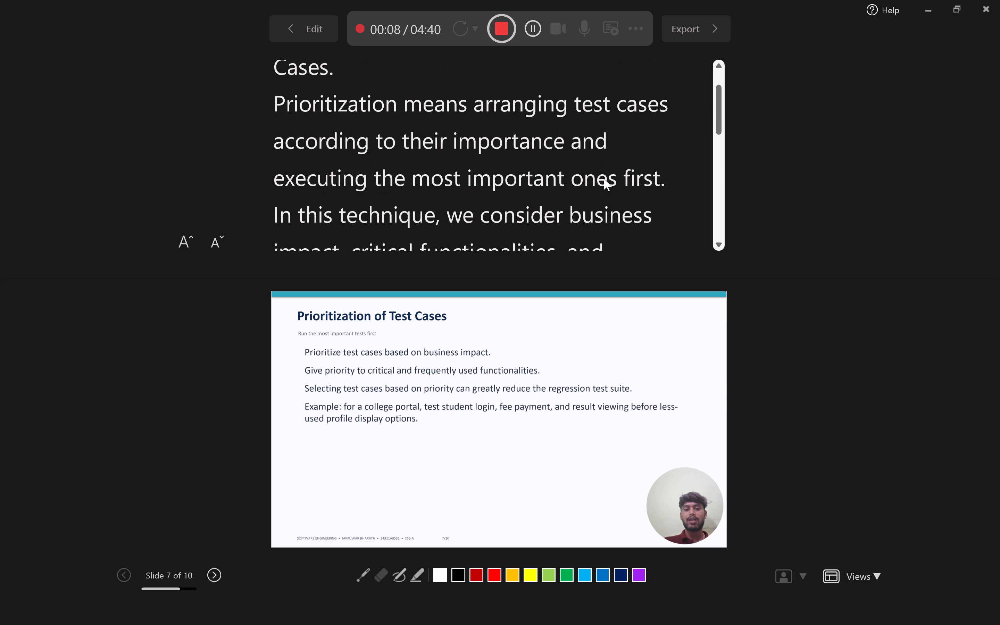
{"action": "scroll", "coordinate": [602, 178], "scroll_direction": "down", "scroll_amount": 3}
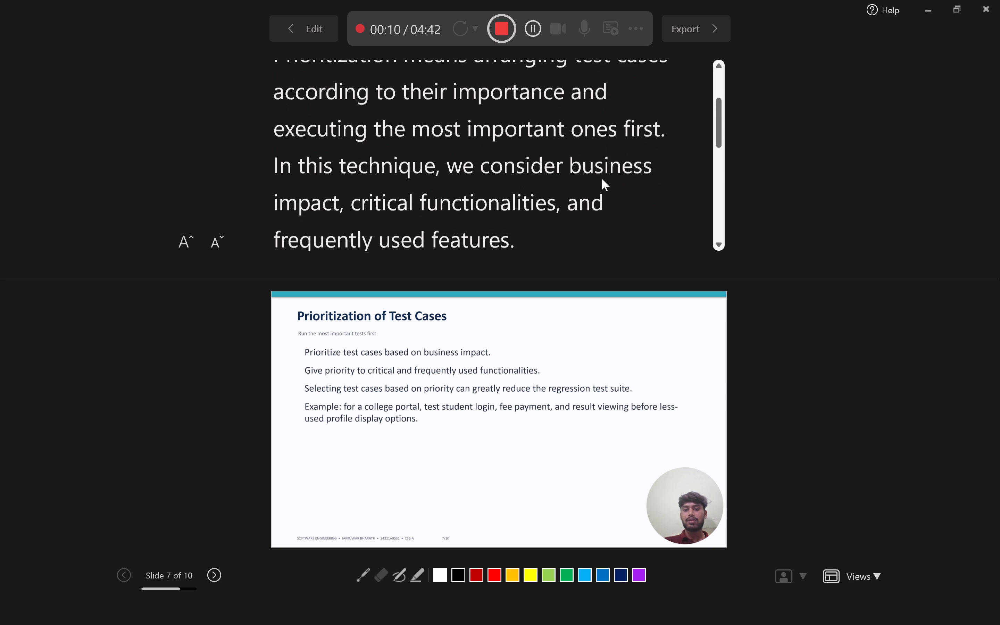
{"action": "scroll", "coordinate": [619, 177], "scroll_direction": "down", "scroll_amount": 3}
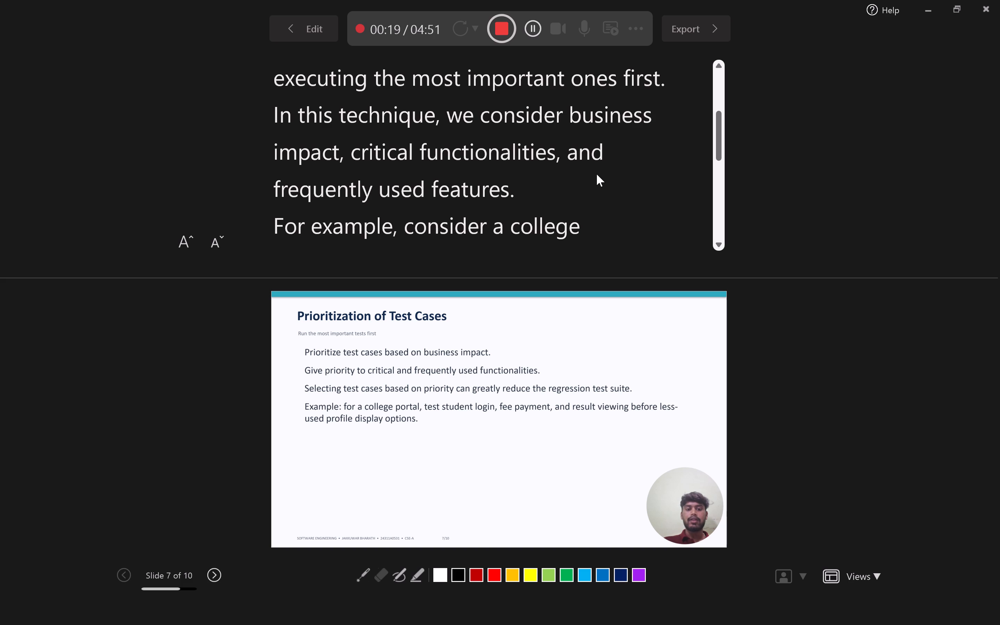
Finish narrating the slide 7 notes with the college management portal example and the closing sentence, and advance the recording to slide 8.
{"action": "scroll", "coordinate": [596, 174], "scroll_direction": "down", "scroll_amount": 5}
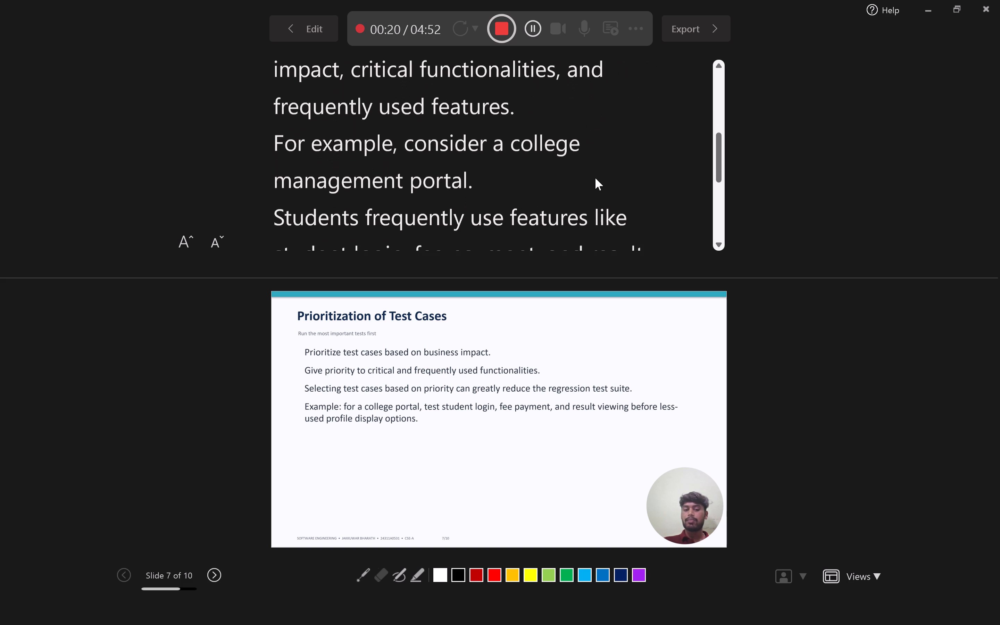
{"action": "scroll", "coordinate": [595, 178], "scroll_direction": "down", "scroll_amount": 4}
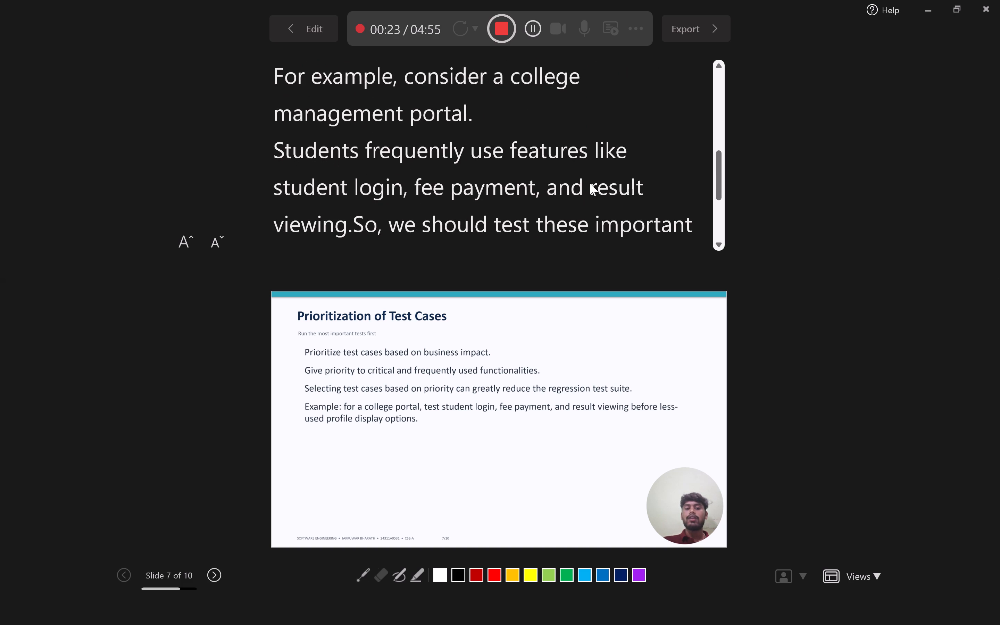
{"action": "scroll", "coordinate": [580, 176], "scroll_direction": "down", "scroll_amount": 1}
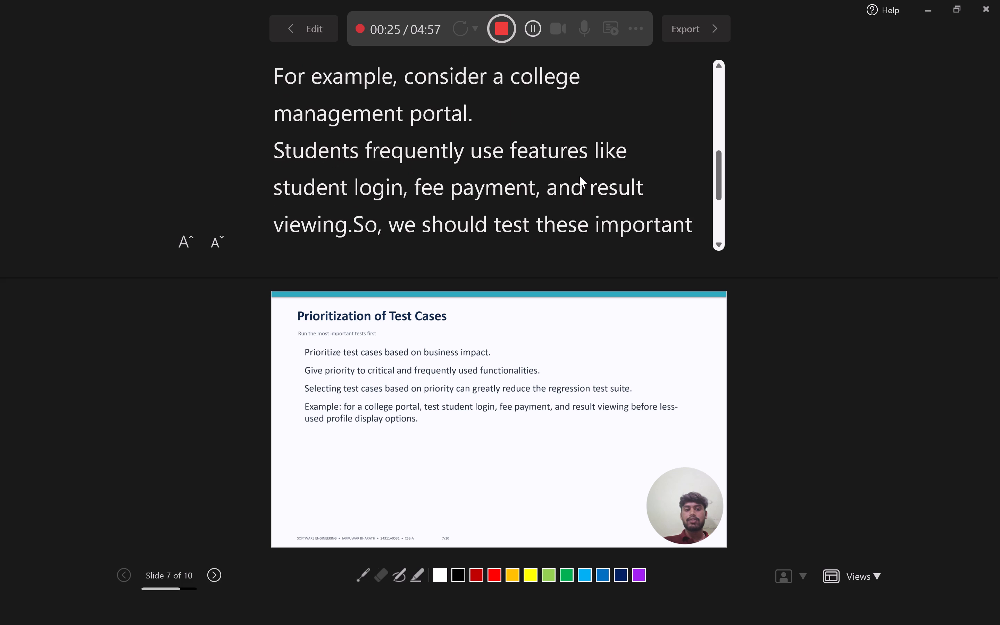
{"action": "scroll", "coordinate": [580, 176], "scroll_direction": "down", "scroll_amount": 3}
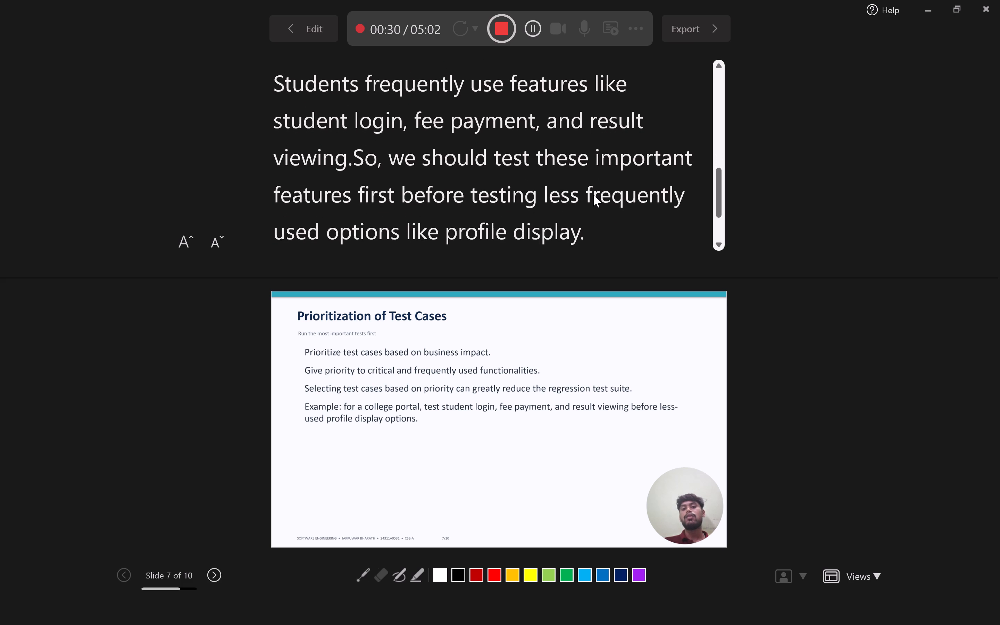
{"action": "scroll", "coordinate": [593, 195], "scroll_direction": "down", "scroll_amount": 2}
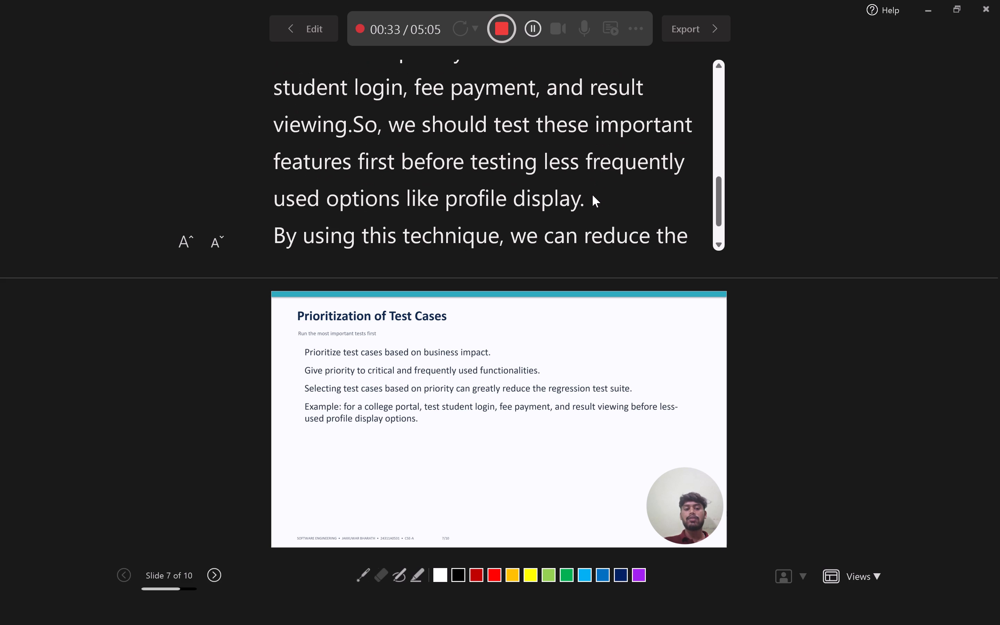
{"action": "scroll", "coordinate": [592, 195], "scroll_direction": "down", "scroll_amount": 4}
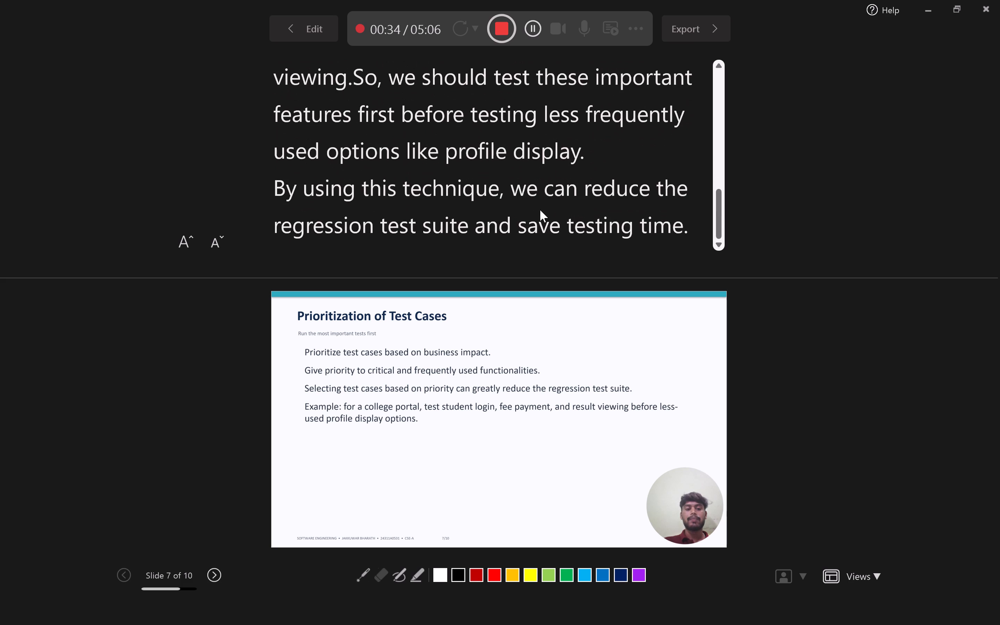
{"action": "scroll", "coordinate": [506, 211], "scroll_direction": "down", "scroll_amount": 2}
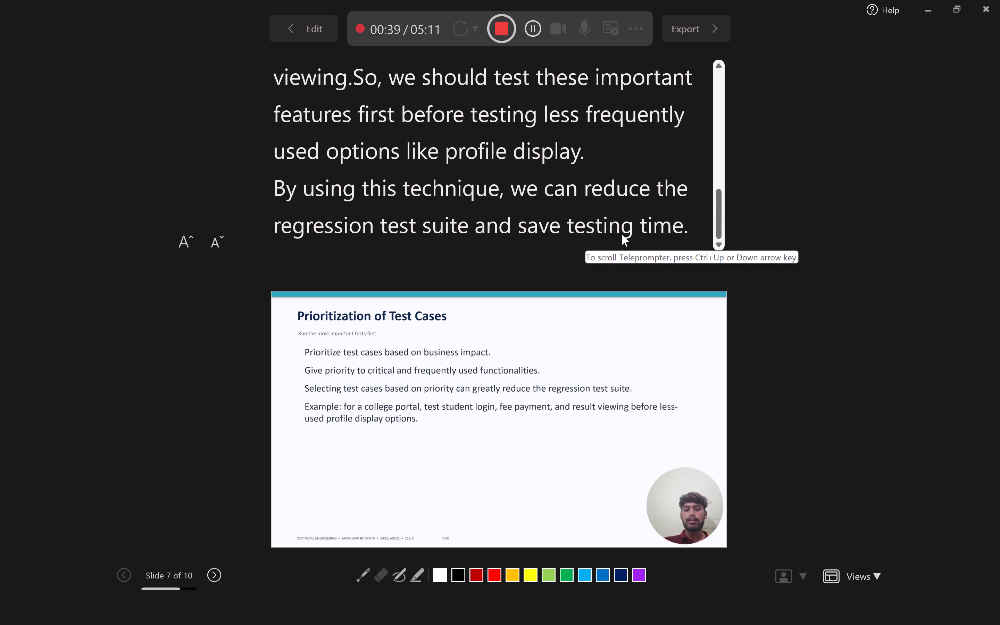
{"action": "left_click", "coordinate": [218, 577]}
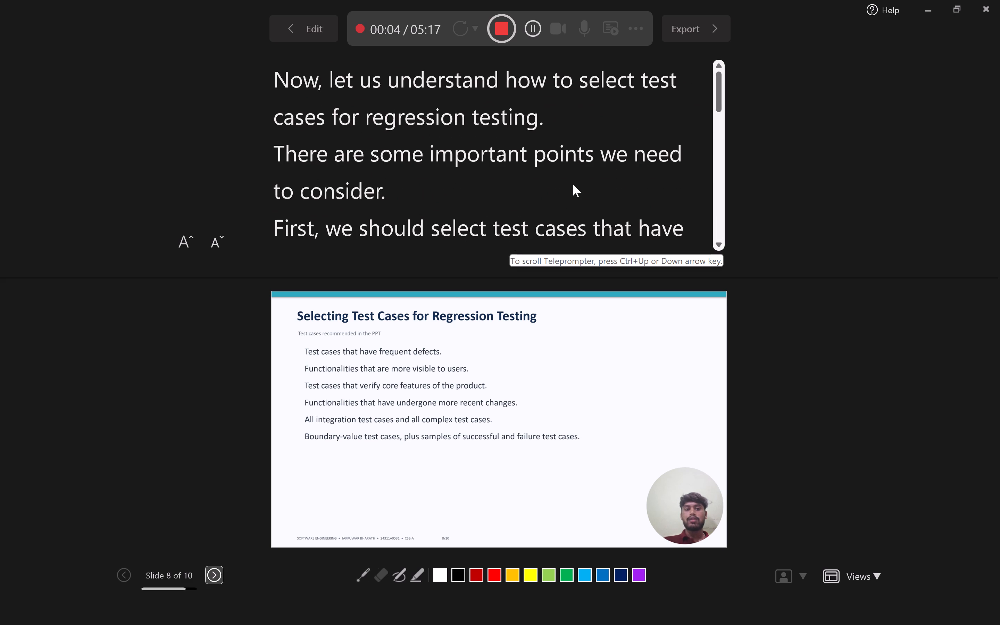
Record the slide 8 narration on selecting test cases: frequent defects, user-visible functionalities, core features and recent changes.
{"action": "scroll", "coordinate": [576, 180], "scroll_direction": "down", "scroll_amount": 2}
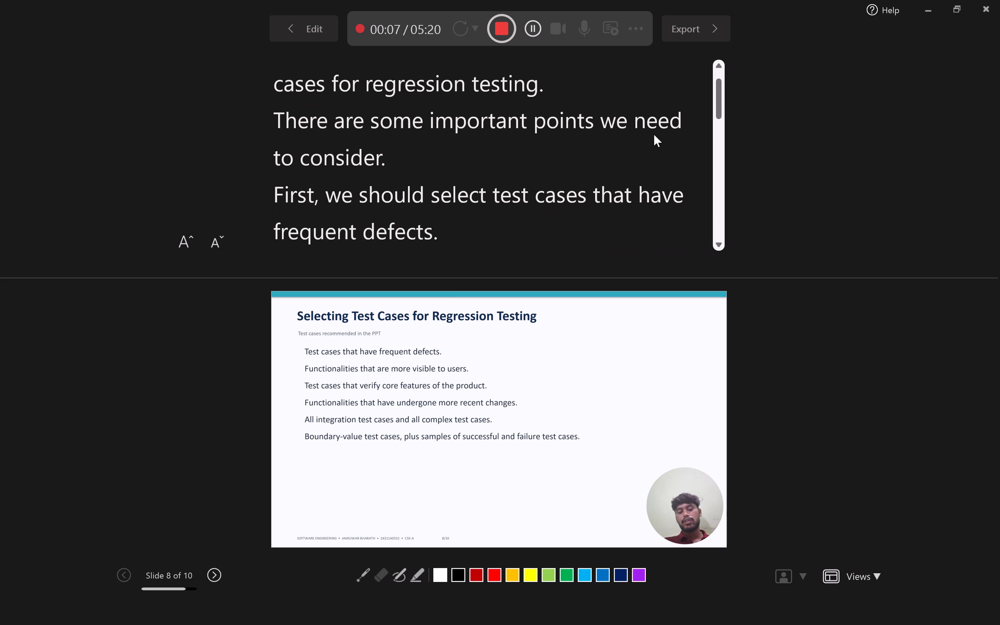
{"action": "scroll", "coordinate": [598, 191], "scroll_direction": "down", "scroll_amount": 4}
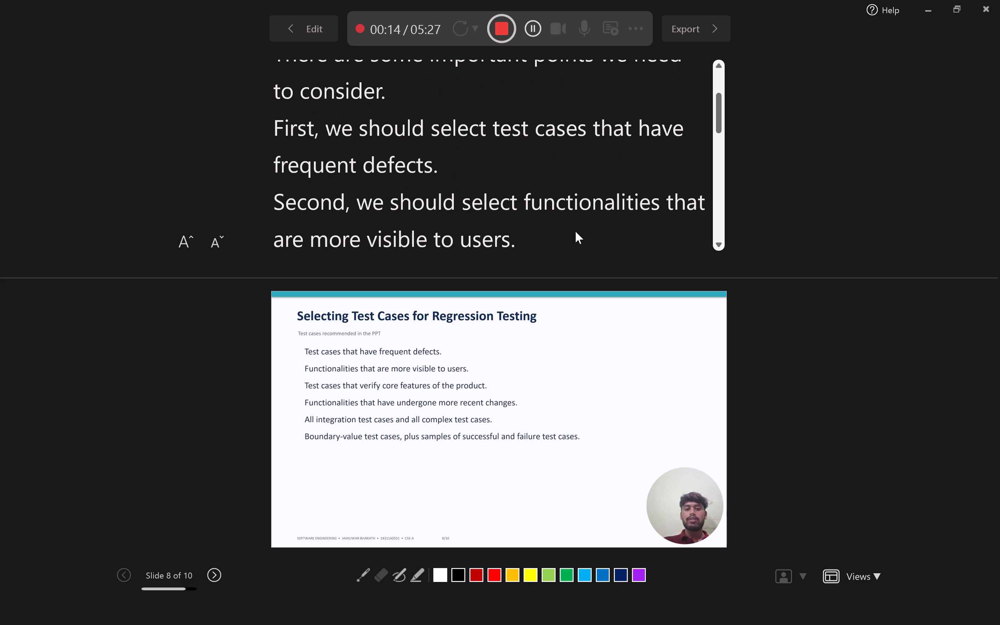
{"action": "scroll", "coordinate": [575, 231], "scroll_direction": "down", "scroll_amount": 3}
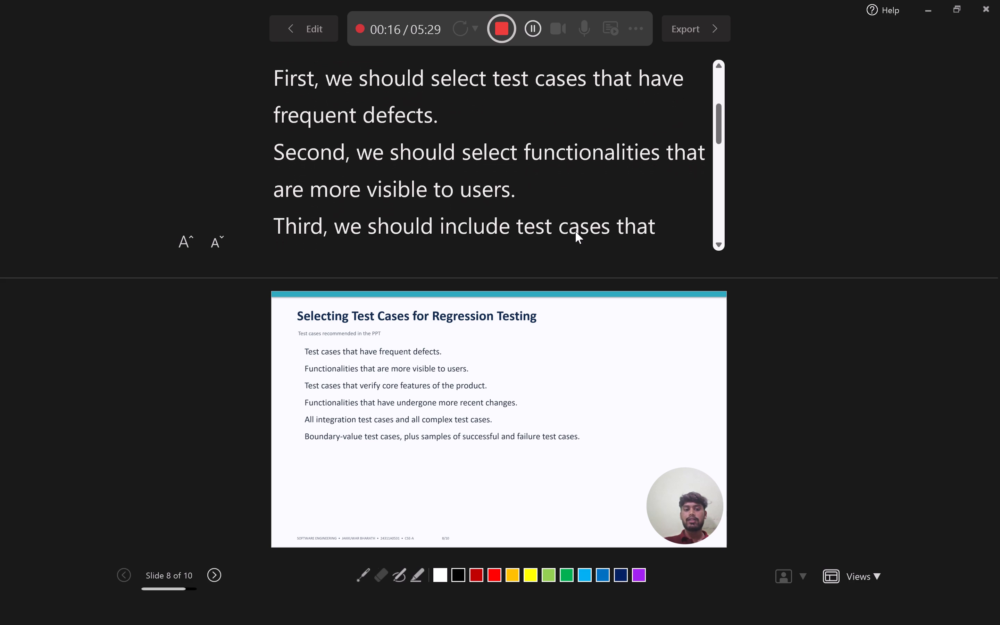
{"action": "scroll", "coordinate": [575, 231], "scroll_direction": "down", "scroll_amount": 3}
{"action": "scroll", "coordinate": [580, 204], "scroll_direction": "down", "scroll_amount": 1}
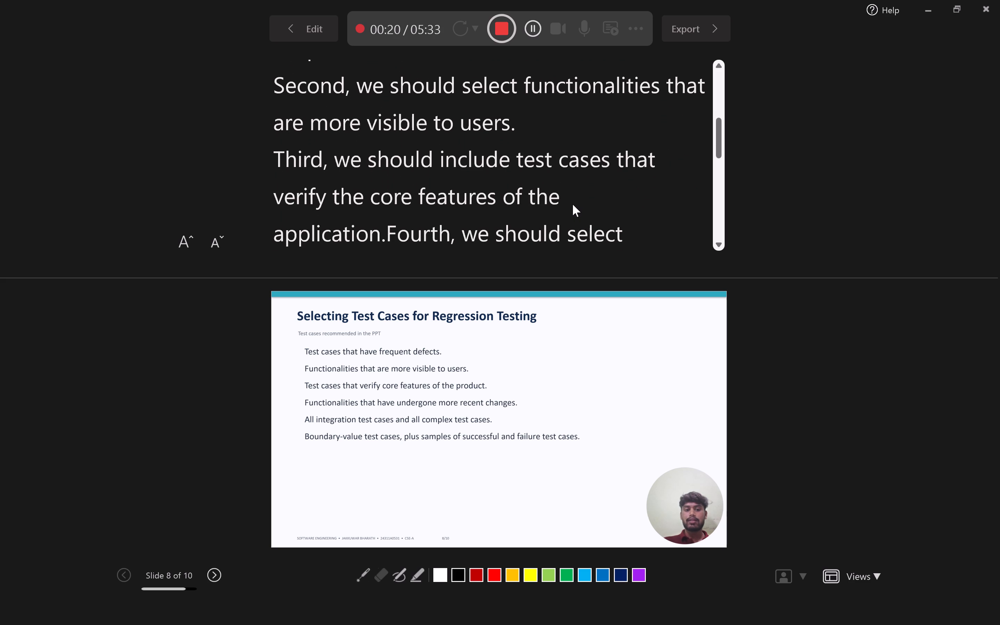
{"action": "scroll", "coordinate": [573, 204], "scroll_direction": "down", "scroll_amount": 3}
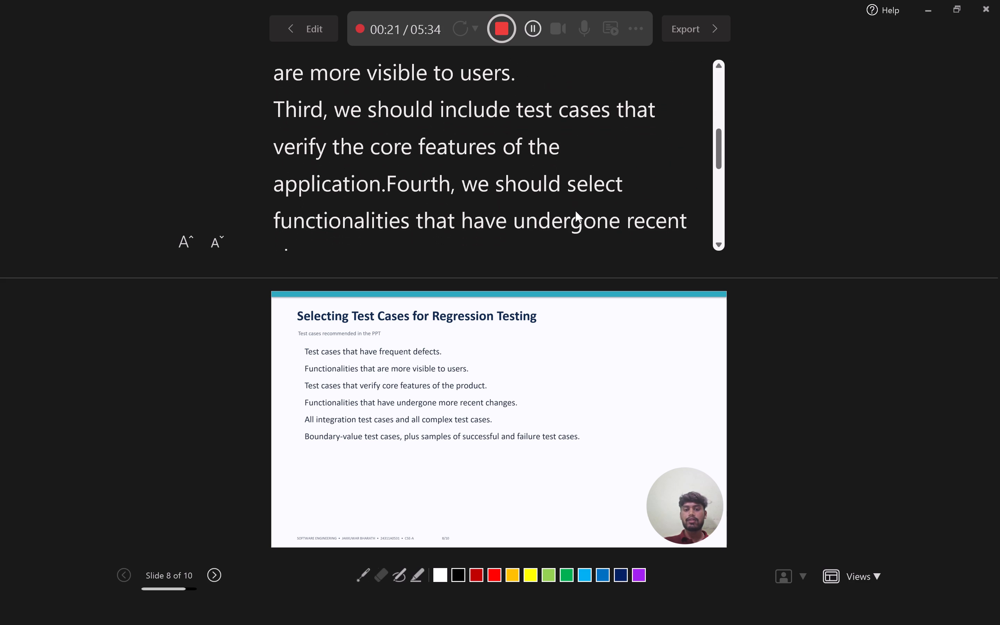
{"action": "scroll", "coordinate": [575, 211], "scroll_direction": "down", "scroll_amount": 3}
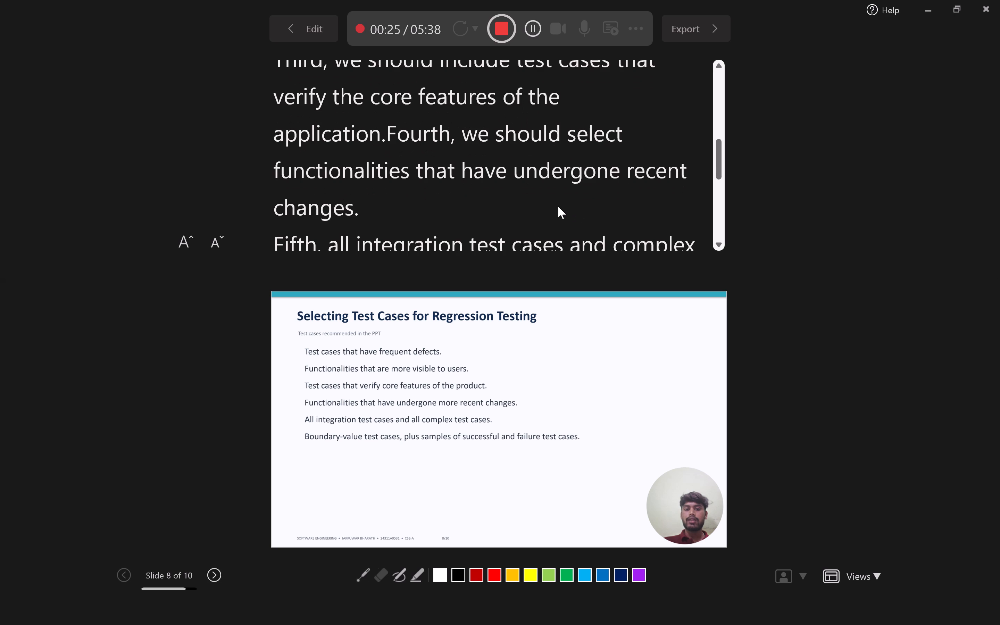
Finish narrating the slide 8 notes with integration, complex, boundary-value, successful and failure test cases, and advance the recording to slide 9.
{"action": "scroll", "coordinate": [560, 207], "scroll_direction": "down", "scroll_amount": 4}
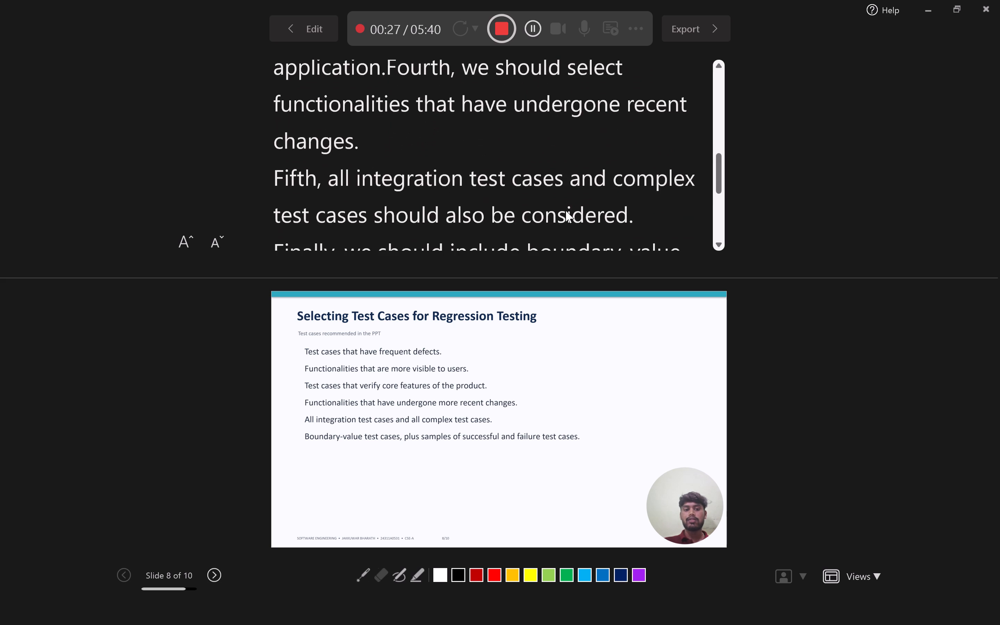
{"action": "scroll", "coordinate": [566, 210], "scroll_direction": "down", "scroll_amount": 2}
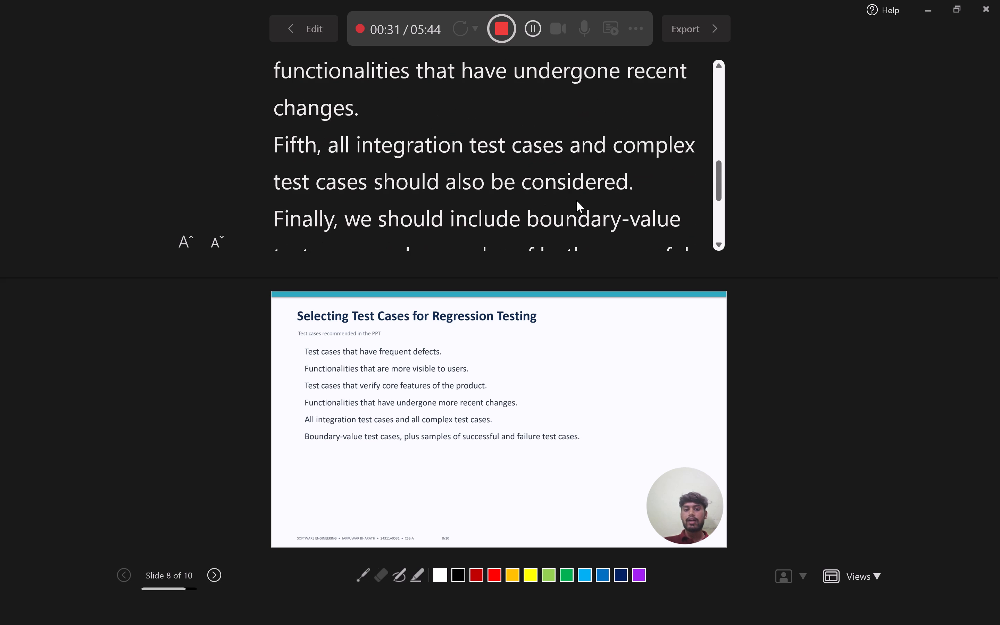
{"action": "scroll", "coordinate": [585, 206], "scroll_direction": "down", "scroll_amount": 2}
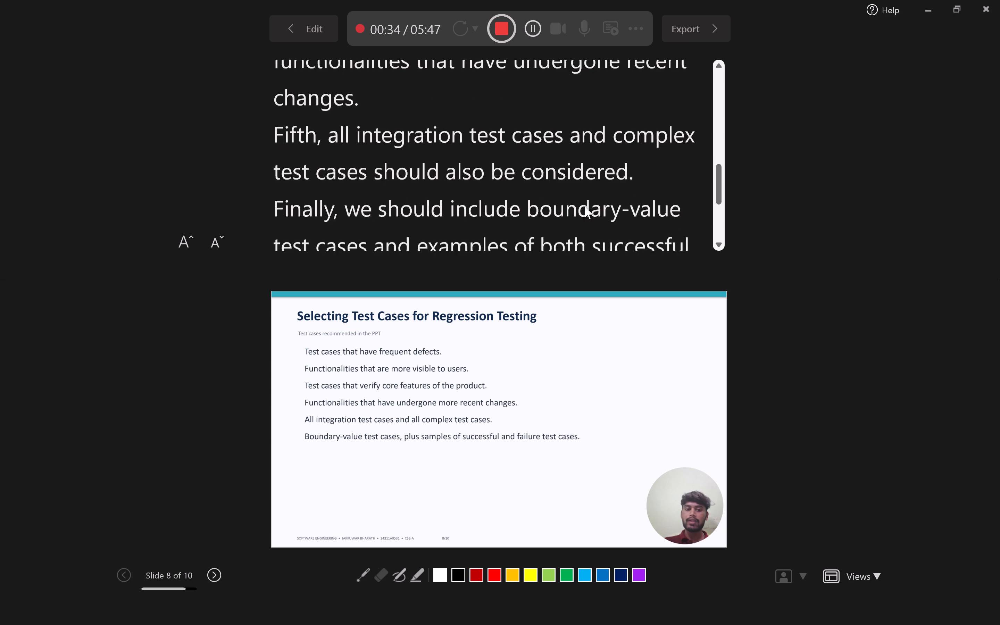
{"action": "scroll", "coordinate": [585, 206], "scroll_direction": "down", "scroll_amount": 4}
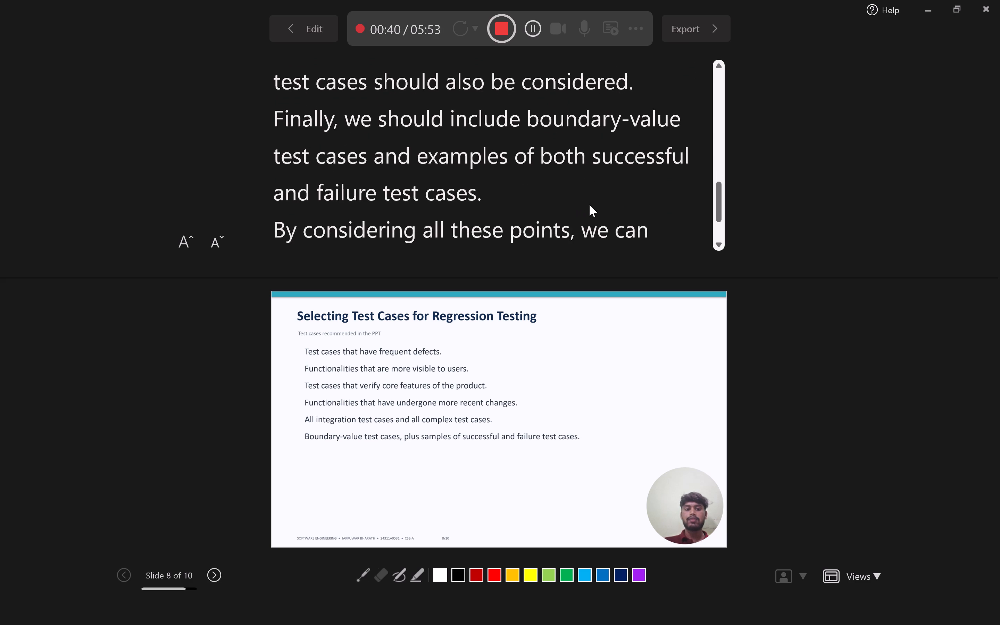
{"action": "scroll", "coordinate": [591, 207], "scroll_direction": "down", "scroll_amount": 4}
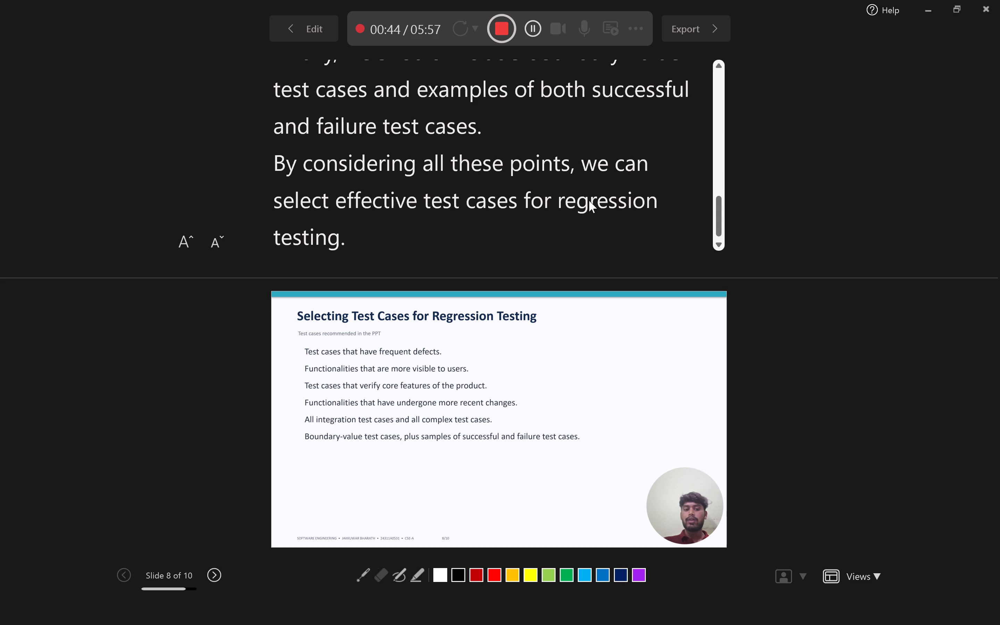
{"action": "scroll", "coordinate": [589, 200], "scroll_direction": "down", "scroll_amount": 4}
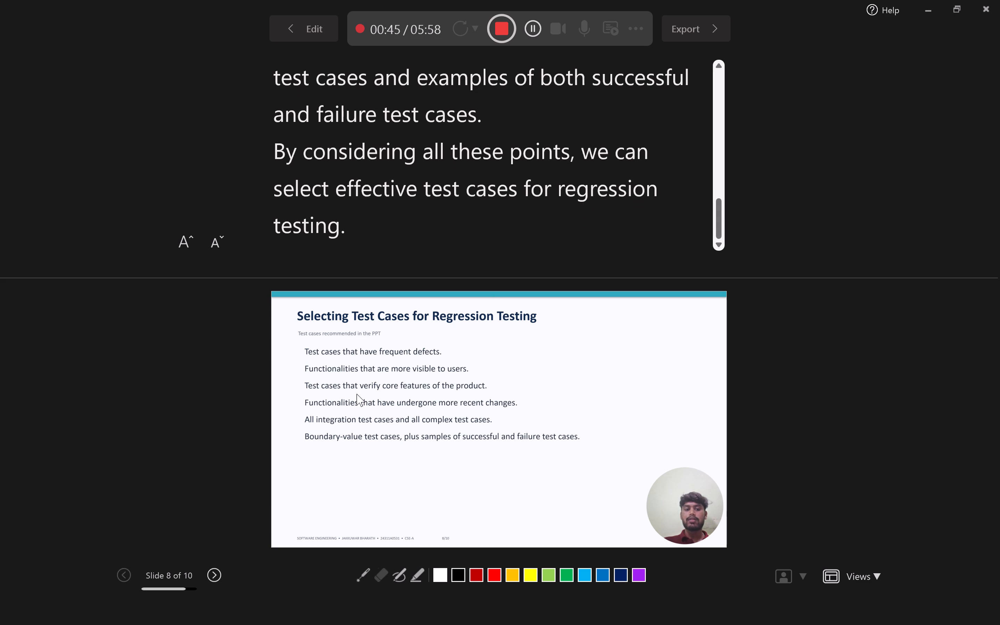
{"action": "left_click", "coordinate": [214, 575]}
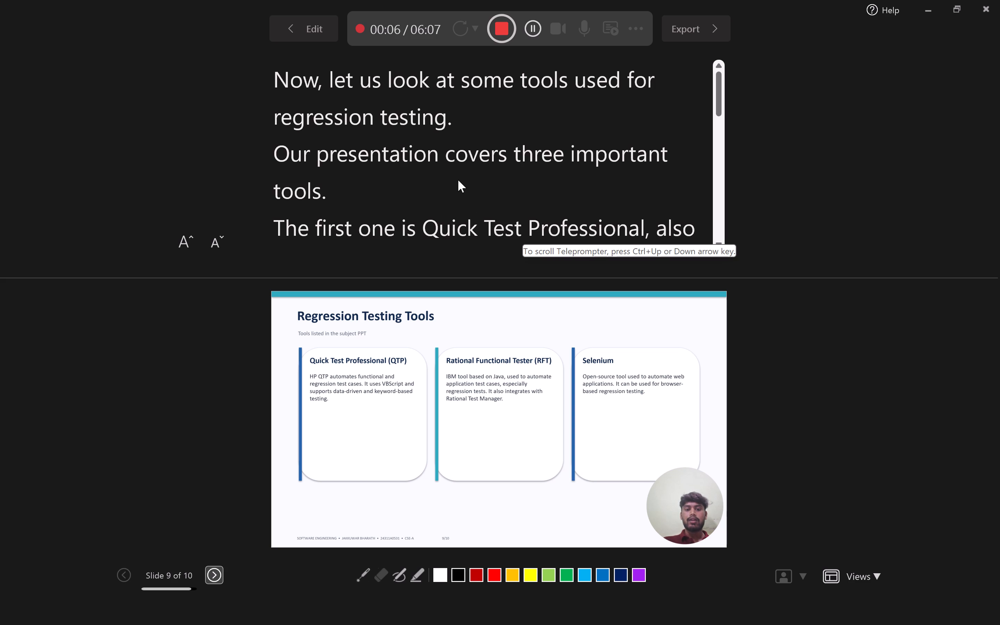
Record the slide 9 narration introducing the three regression testing tools and describing Quick Test Professional (QTP) with VBScript and data-driven, keyword-based testing.
{"action": "scroll", "coordinate": [458, 180], "scroll_direction": "down", "scroll_amount": 2}
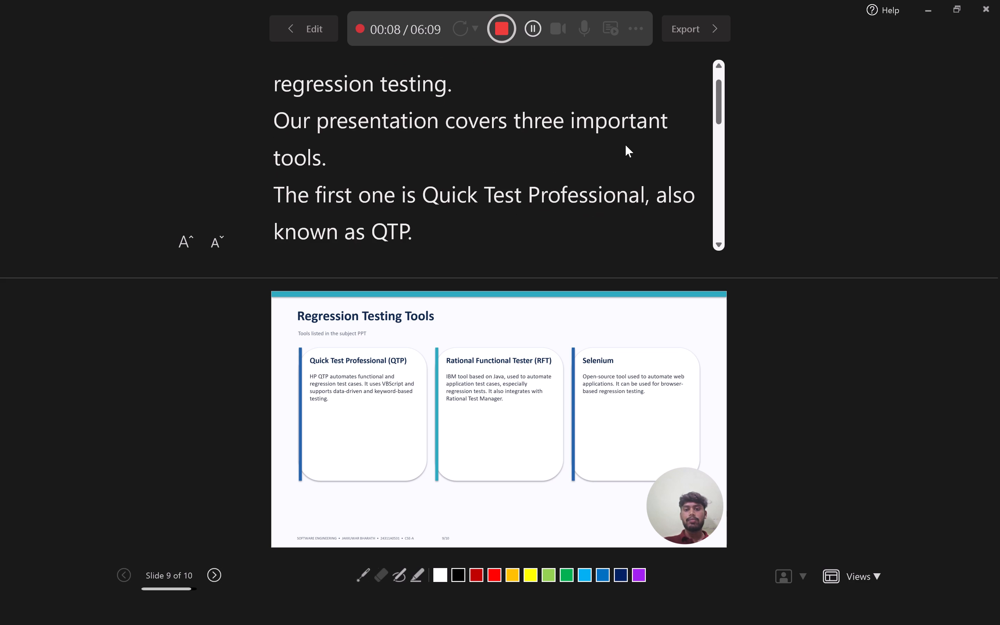
{"action": "scroll", "coordinate": [623, 152], "scroll_direction": "down", "scroll_amount": 2}
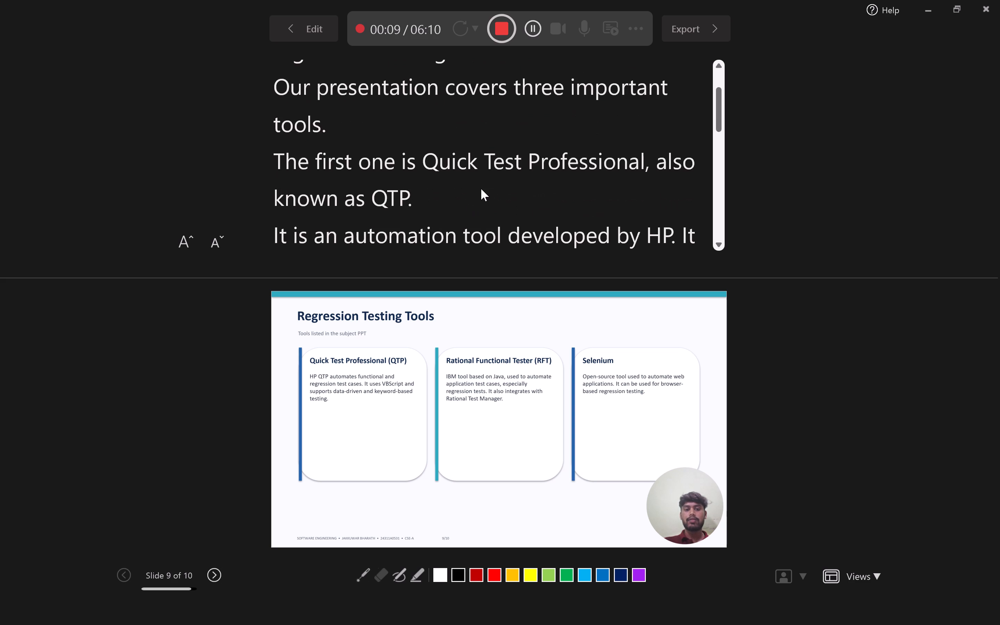
{"action": "scroll", "coordinate": [481, 188], "scroll_direction": "down", "scroll_amount": 2}
{"action": "scroll", "coordinate": [512, 184], "scroll_direction": "down", "scroll_amount": 1}
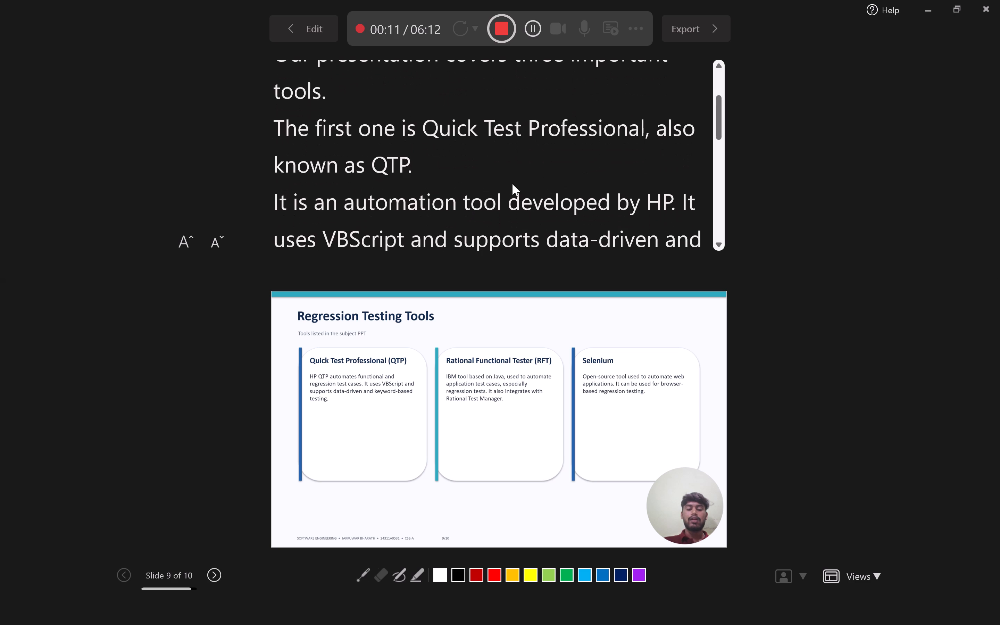
{"action": "scroll", "coordinate": [505, 196], "scroll_direction": "down", "scroll_amount": 2}
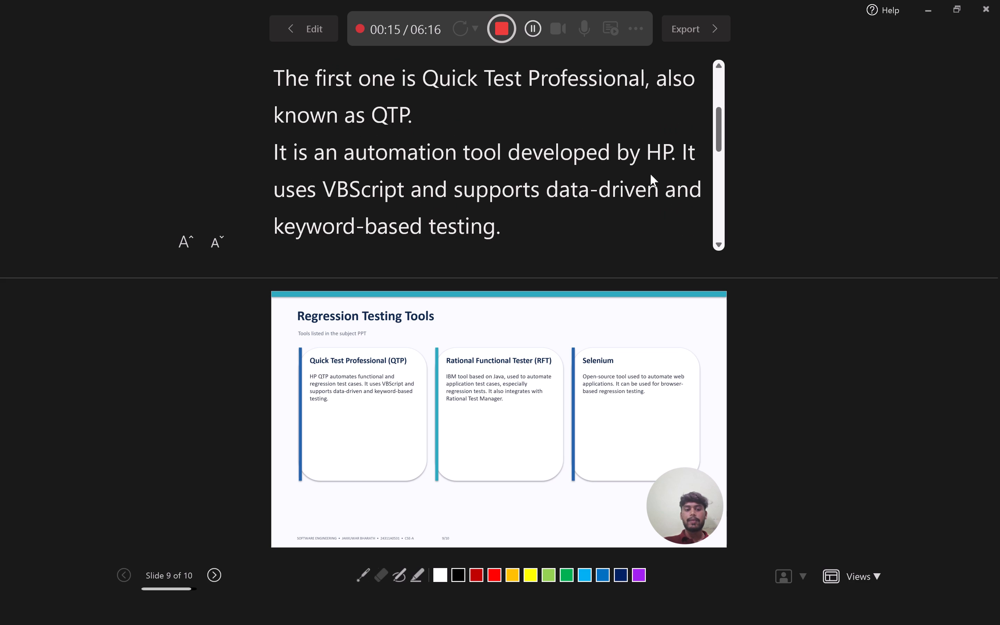
{"action": "scroll", "coordinate": [578, 219], "scroll_direction": "down", "scroll_amount": 1}
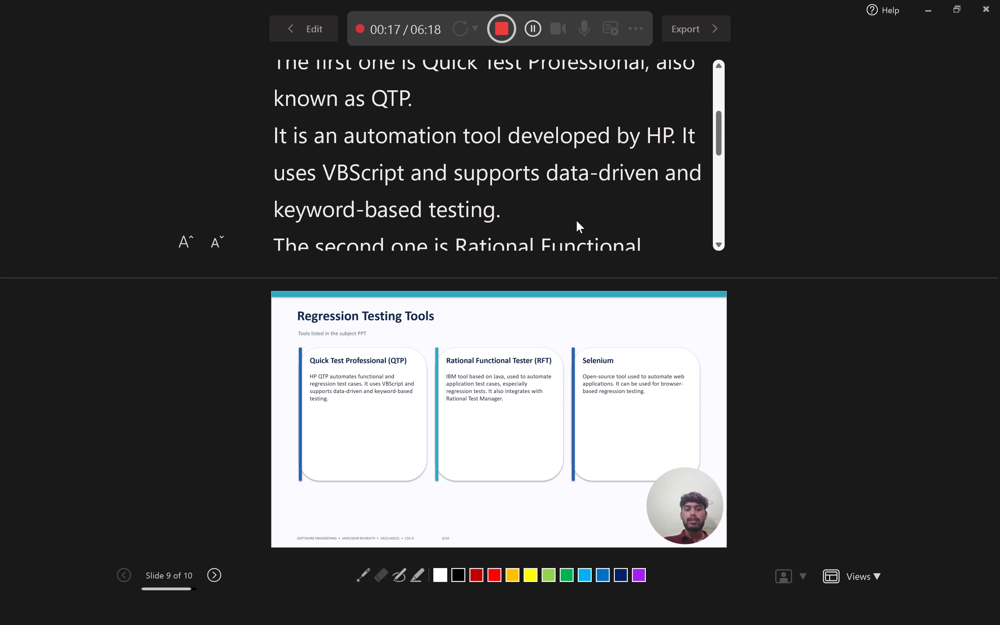
{"action": "scroll", "coordinate": [576, 220], "scroll_direction": "down", "scroll_amount": 1}
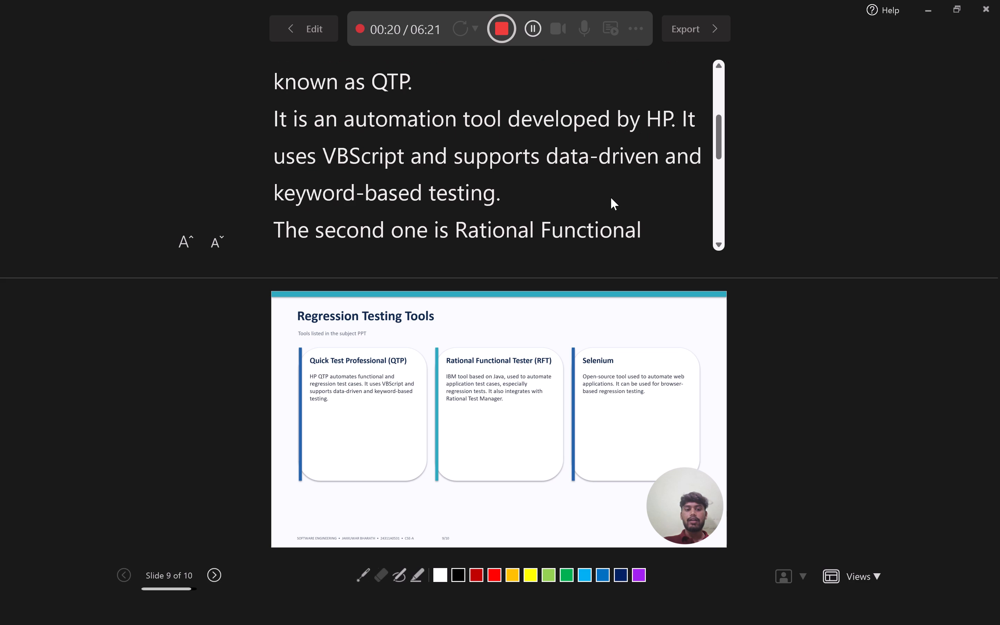
Continue the slide 9 narration with Rational Functional Tester (RFT), the Java-based IBM tool for automating application and regression tests.
{"action": "scroll", "coordinate": [611, 198], "scroll_direction": "down", "scroll_amount": 4}
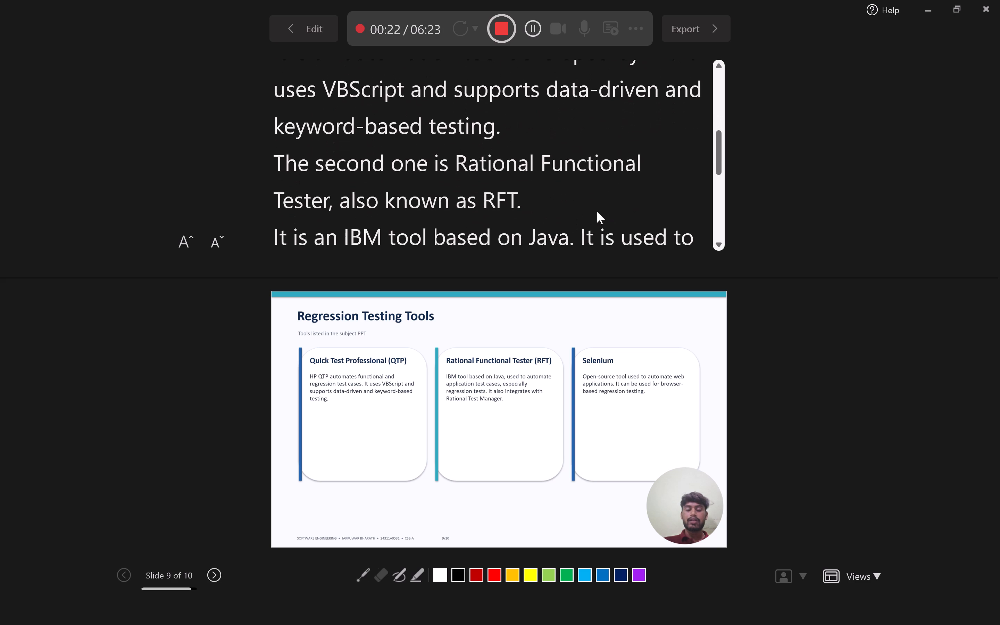
{"action": "scroll", "coordinate": [624, 206], "scroll_direction": "down", "scroll_amount": 3}
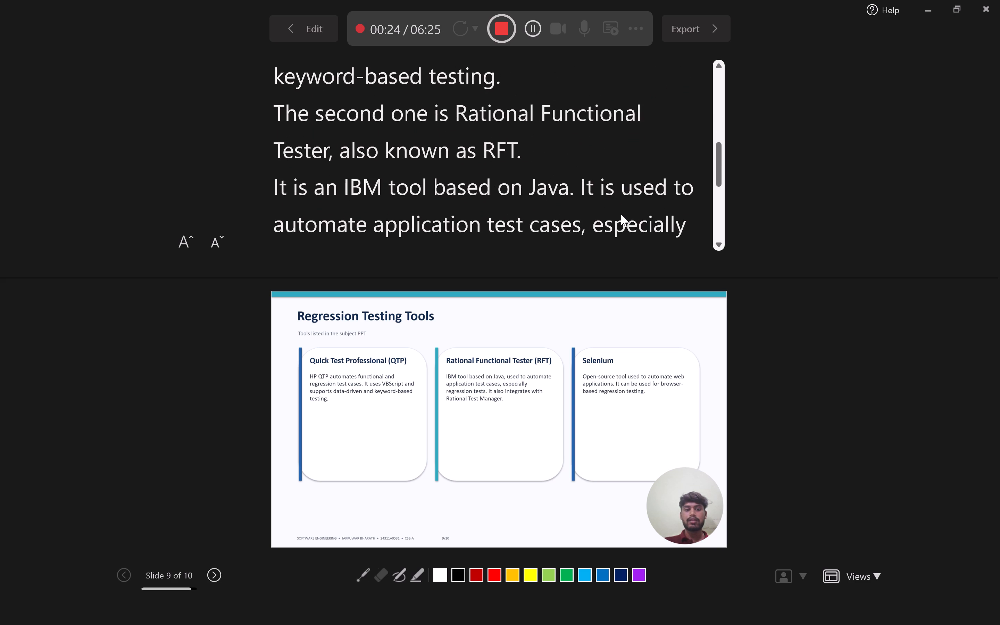
{"action": "scroll", "coordinate": [611, 211], "scroll_direction": "down", "scroll_amount": 2}
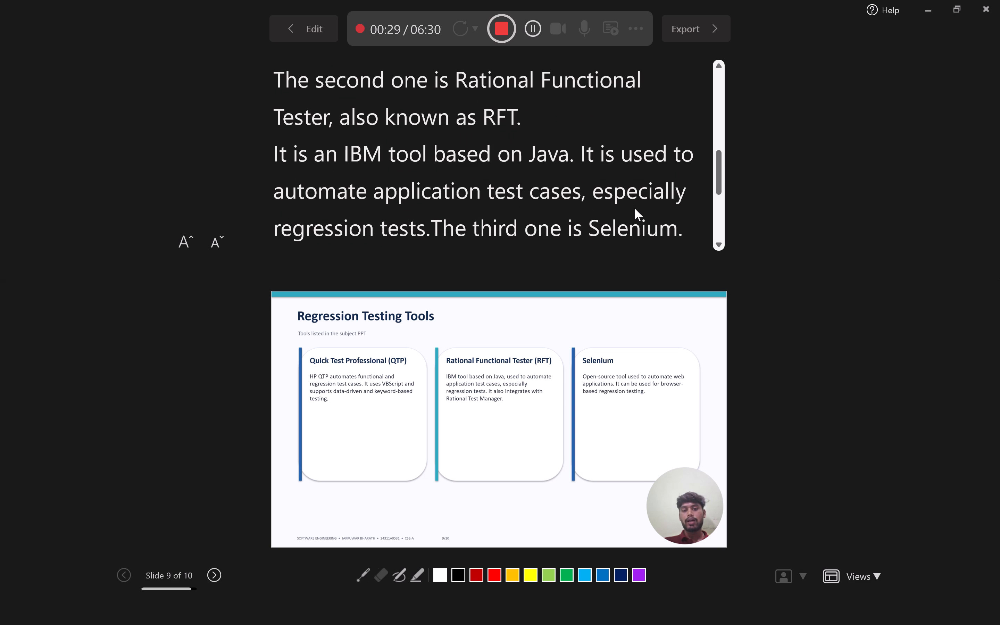
Finish narrating the slide 9 notes with Selenium and the closing sentence on reduced manual effort, and advance the recording to slide 10.
{"action": "scroll", "coordinate": [623, 215], "scroll_direction": "down", "scroll_amount": 3}
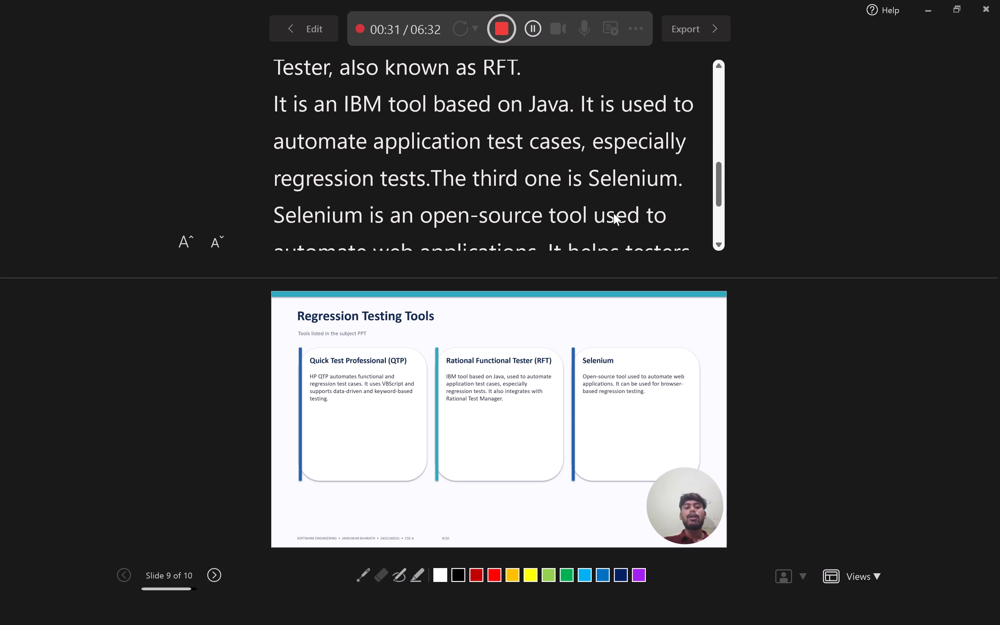
{"action": "scroll", "coordinate": [590, 210], "scroll_direction": "down", "scroll_amount": 2}
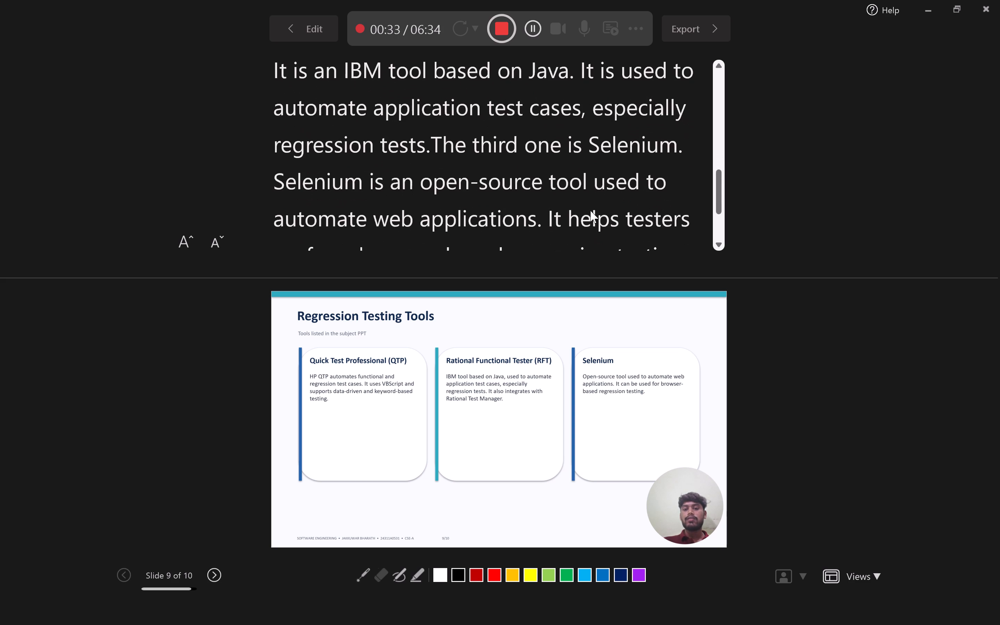
{"action": "scroll", "coordinate": [594, 210], "scroll_direction": "down", "scroll_amount": 2}
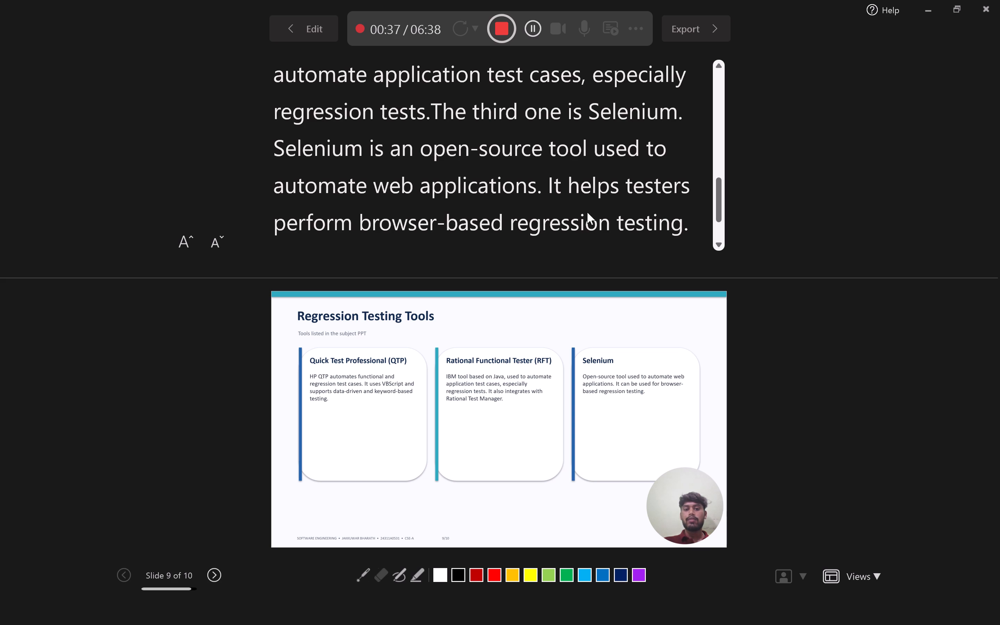
{"action": "scroll", "coordinate": [620, 212], "scroll_direction": "down", "scroll_amount": 2}
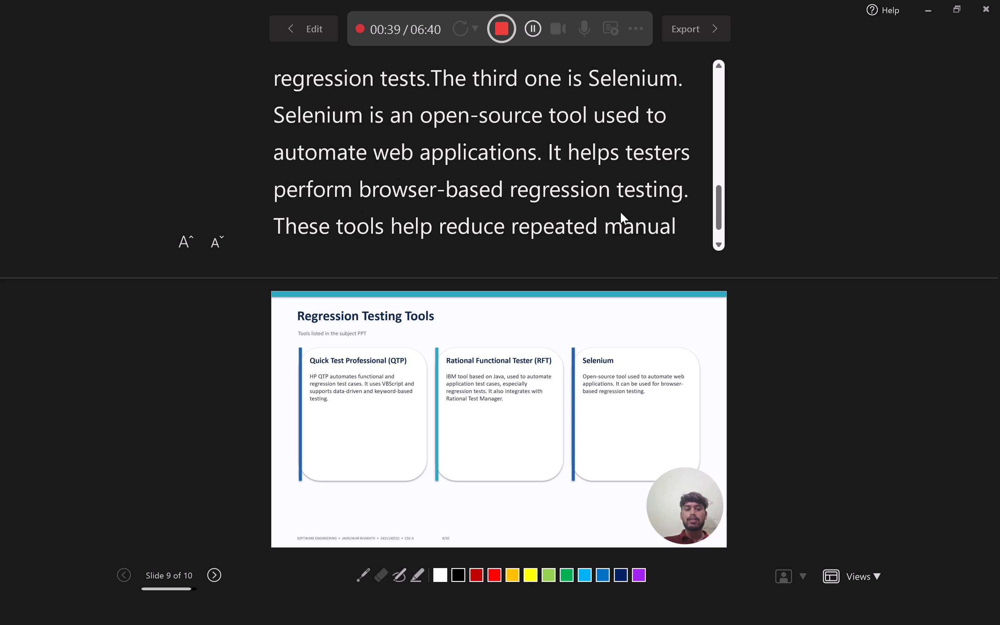
{"action": "scroll", "coordinate": [587, 220], "scroll_direction": "down", "scroll_amount": 3}
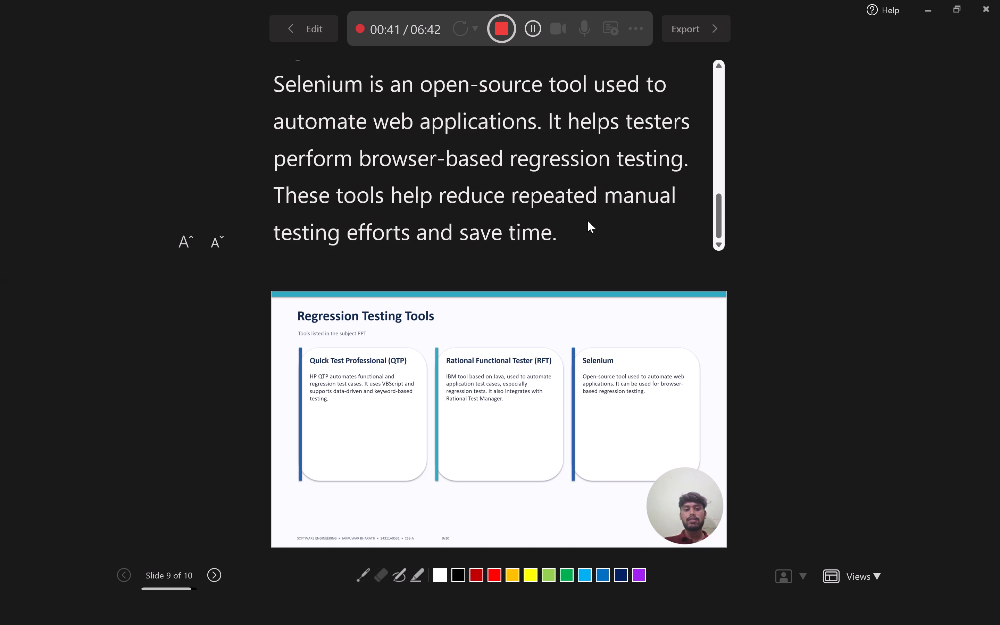
{"action": "scroll", "coordinate": [478, 226], "scroll_direction": "down", "scroll_amount": 2}
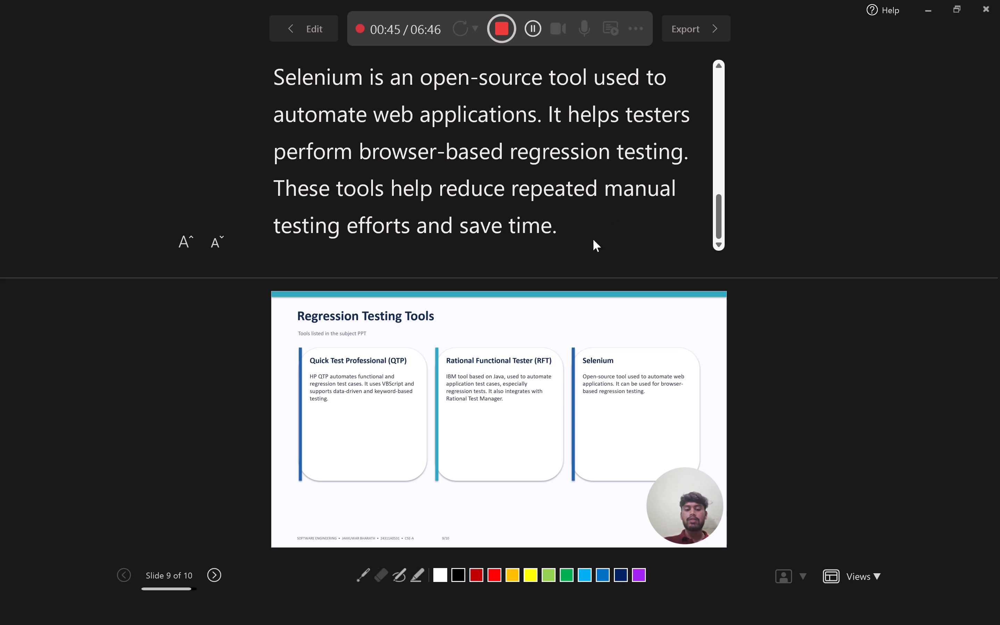
{"action": "left_click", "coordinate": [211, 577]}
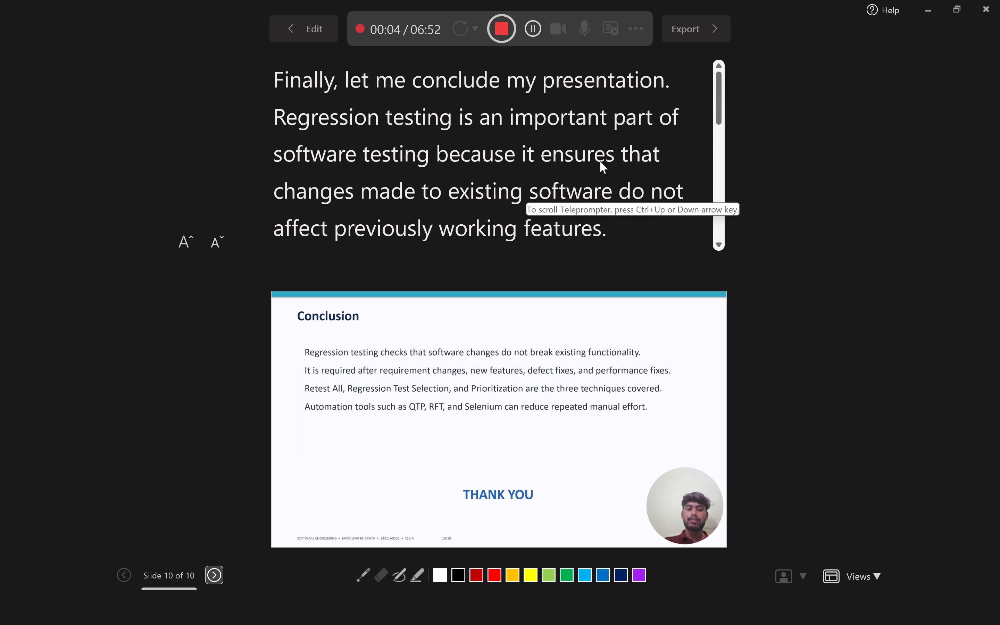
Record the slide 10 narration on why regression testing is important and when requirement changes, new features, bug fixes or performance corrections require it.
{"action": "scroll", "coordinate": [564, 166], "scroll_direction": "down", "scroll_amount": 1}
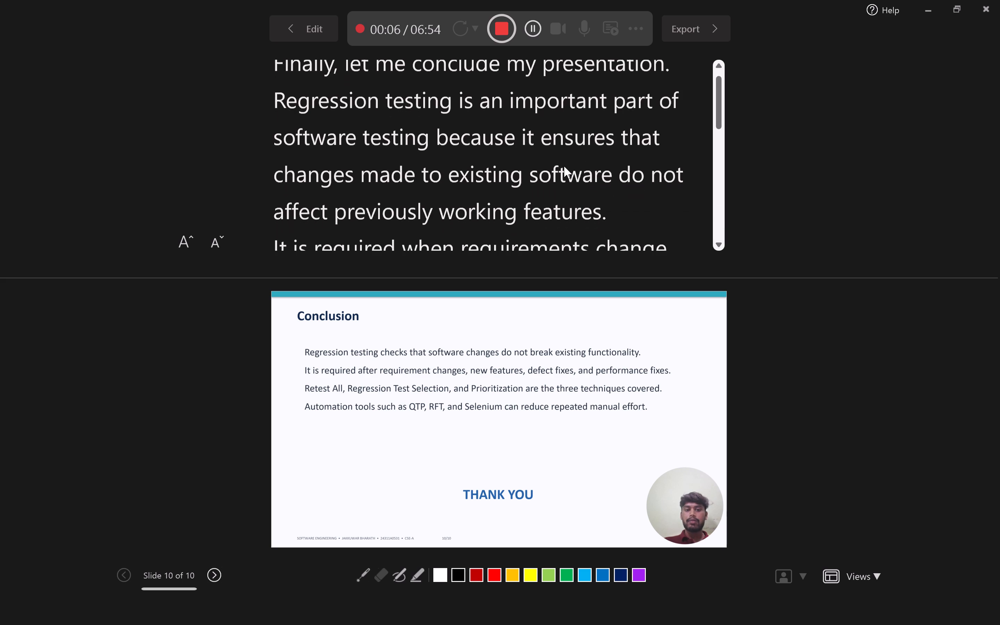
{"action": "scroll", "coordinate": [562, 169], "scroll_direction": "down", "scroll_amount": 1}
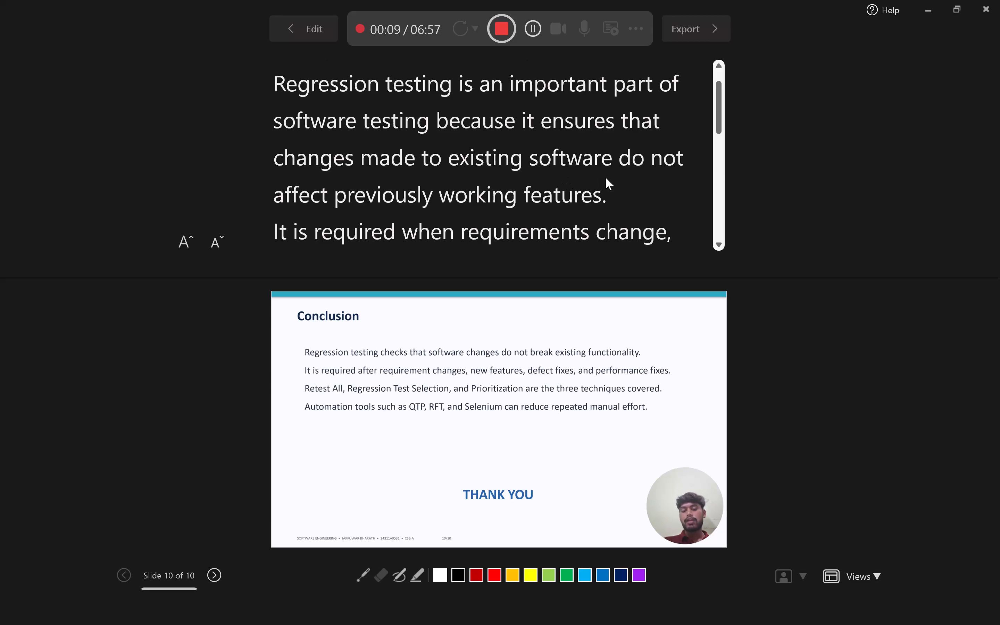
{"action": "scroll", "coordinate": [606, 177], "scroll_direction": "down", "scroll_amount": 2}
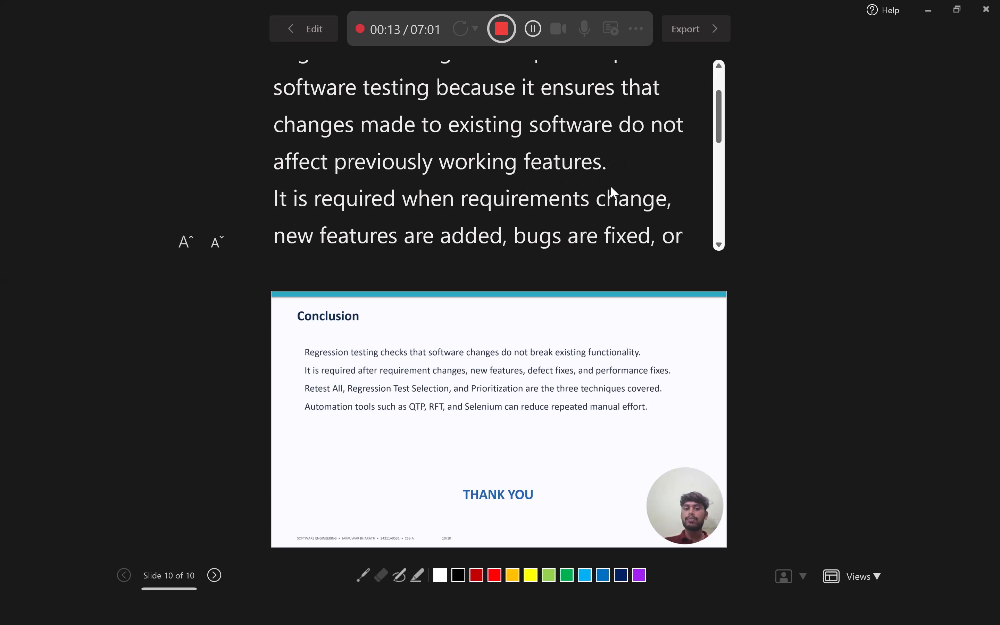
{"action": "scroll", "coordinate": [610, 195], "scroll_direction": "down", "scroll_amount": 3}
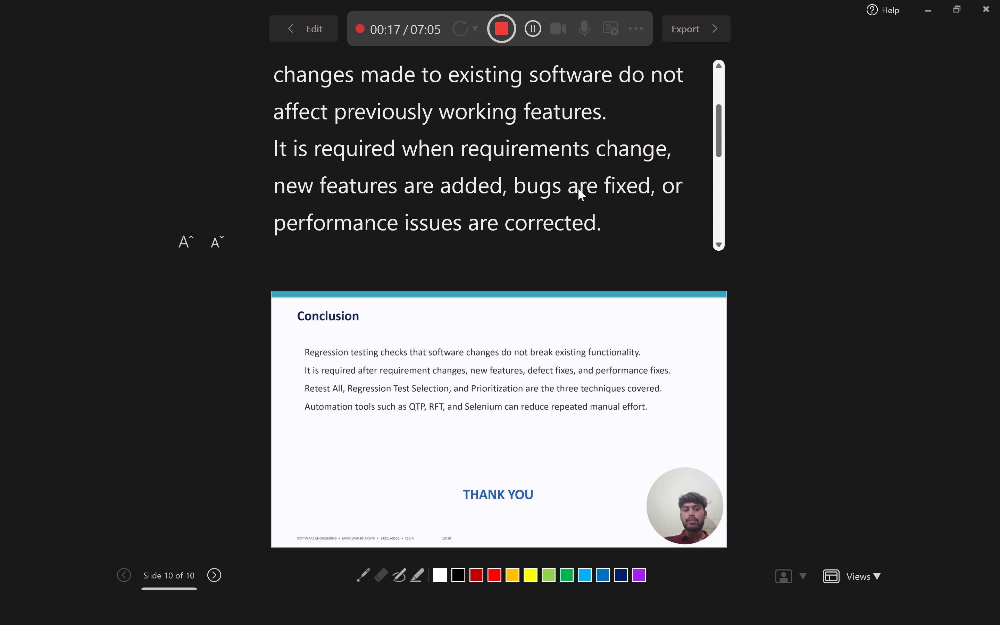
{"action": "scroll", "coordinate": [578, 189], "scroll_direction": "down", "scroll_amount": 3}
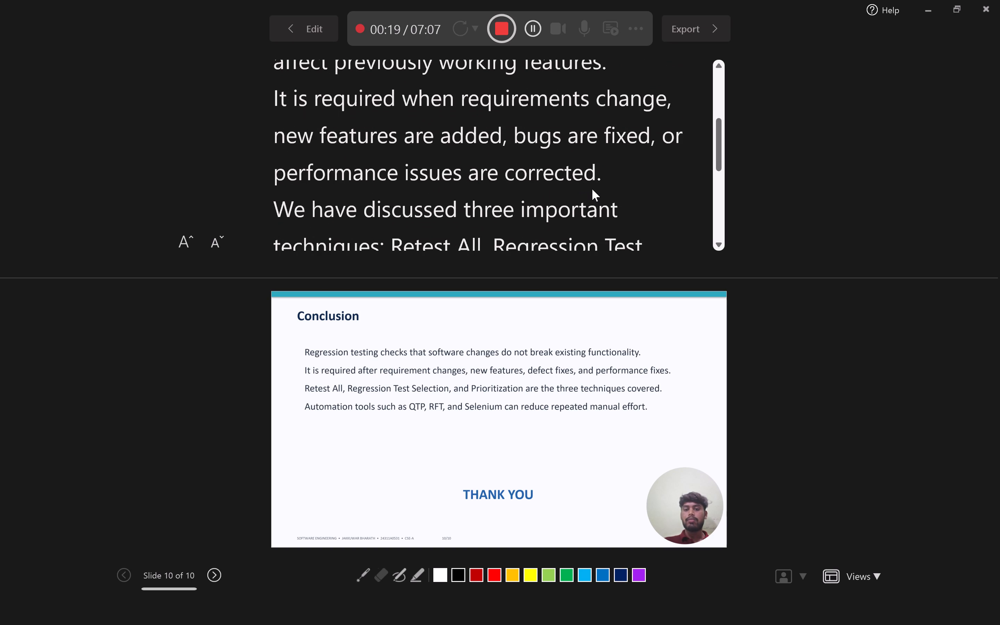
Finish narrating the slide 10 notes with the three techniques, the QTP, RFT and Selenium tools and the closing sentence, and stop the recording.
{"action": "scroll", "coordinate": [598, 189], "scroll_direction": "down", "scroll_amount": 2}
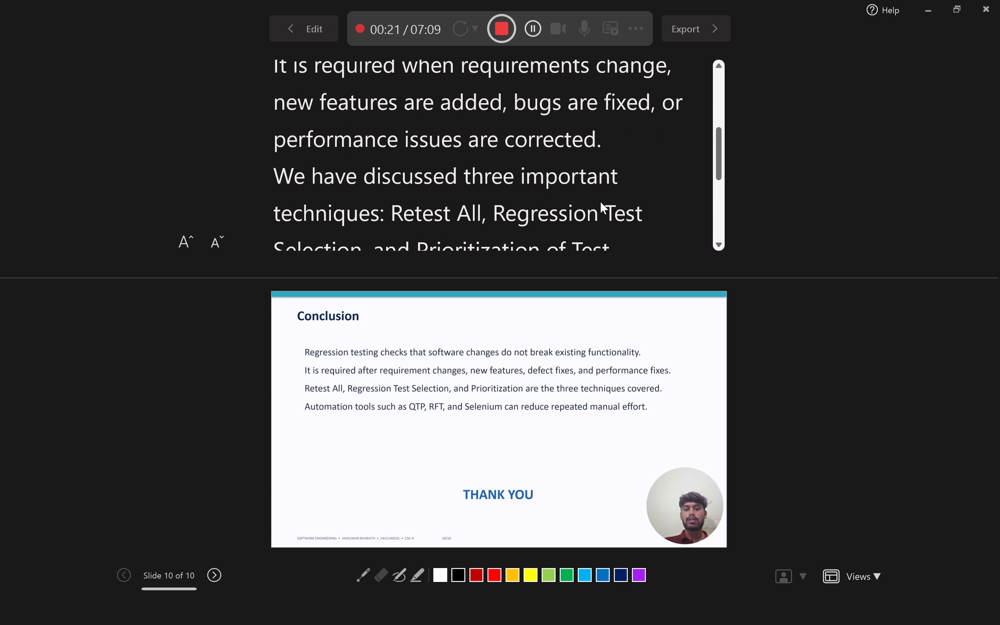
{"action": "scroll", "coordinate": [561, 197], "scroll_direction": "down", "scroll_amount": 4}
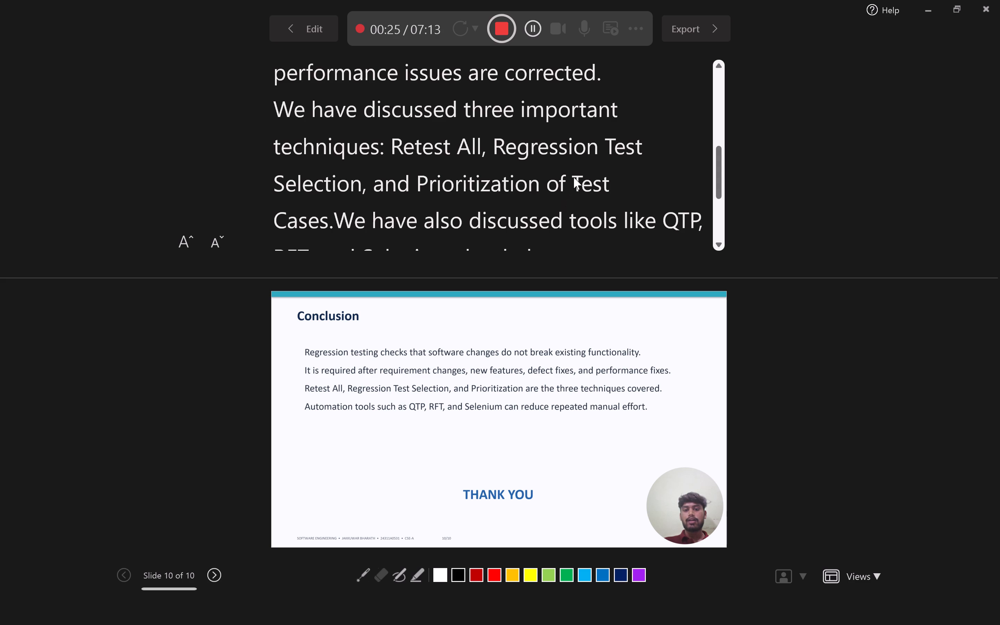
{"action": "scroll", "coordinate": [608, 169], "scroll_direction": "down", "scroll_amount": 3}
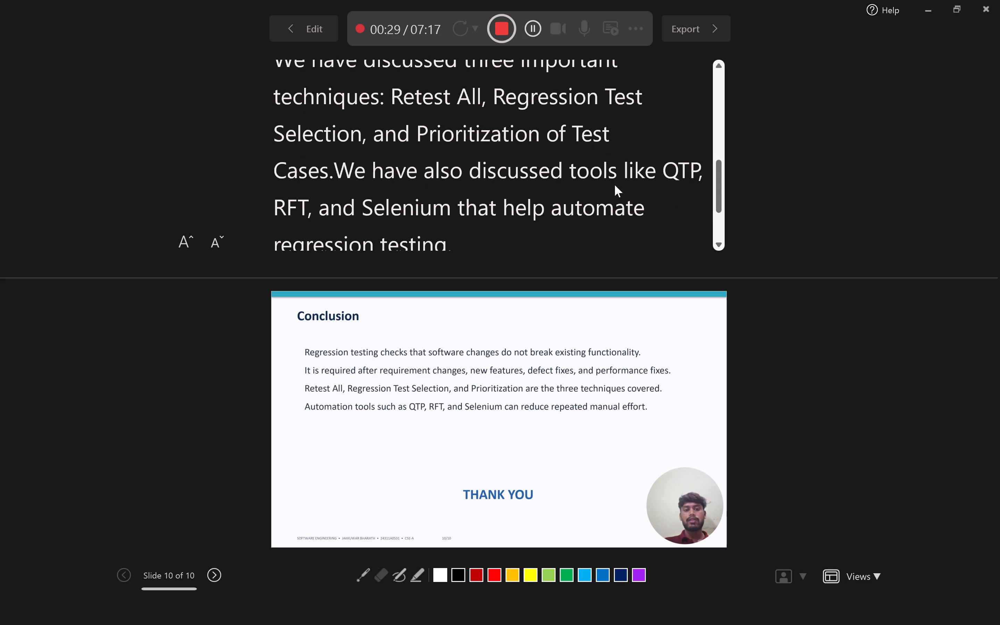
{"action": "scroll", "coordinate": [615, 185], "scroll_direction": "down", "scroll_amount": 4}
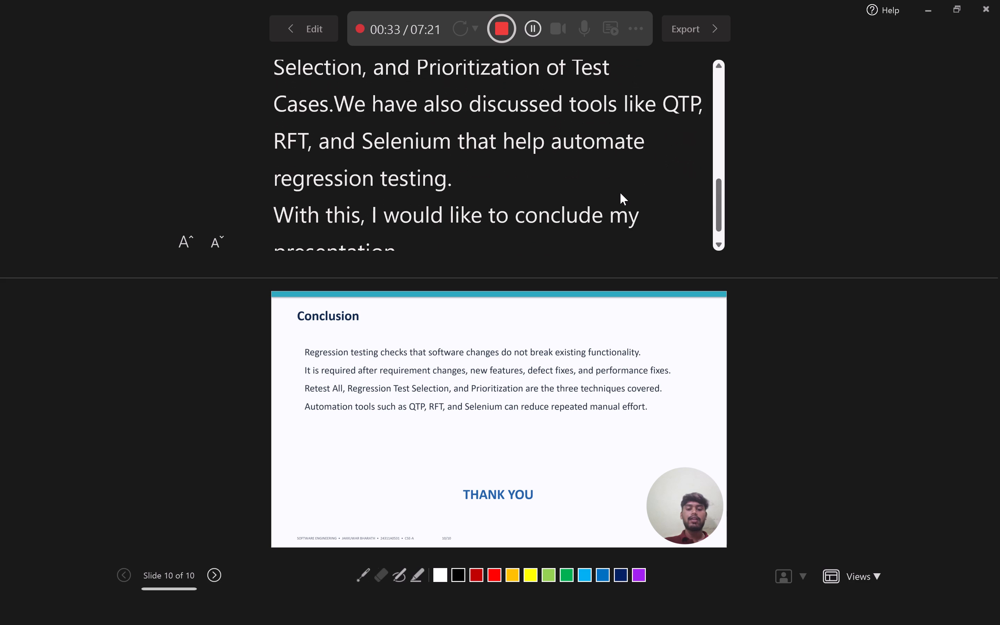
{"action": "scroll", "coordinate": [591, 191], "scroll_direction": "down", "scroll_amount": 3}
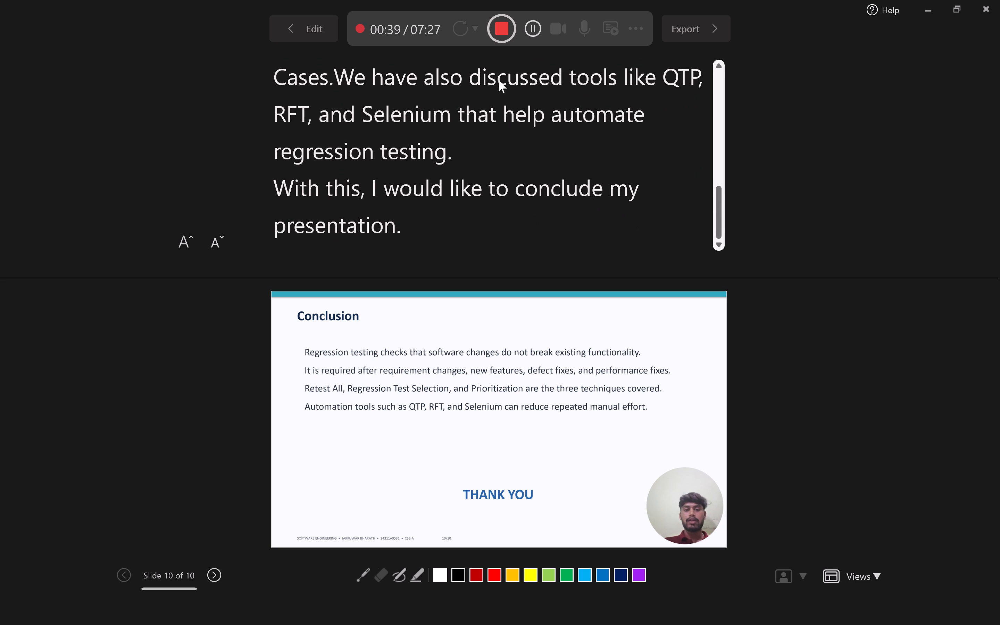
{"action": "left_click", "coordinate": [498, 26]}
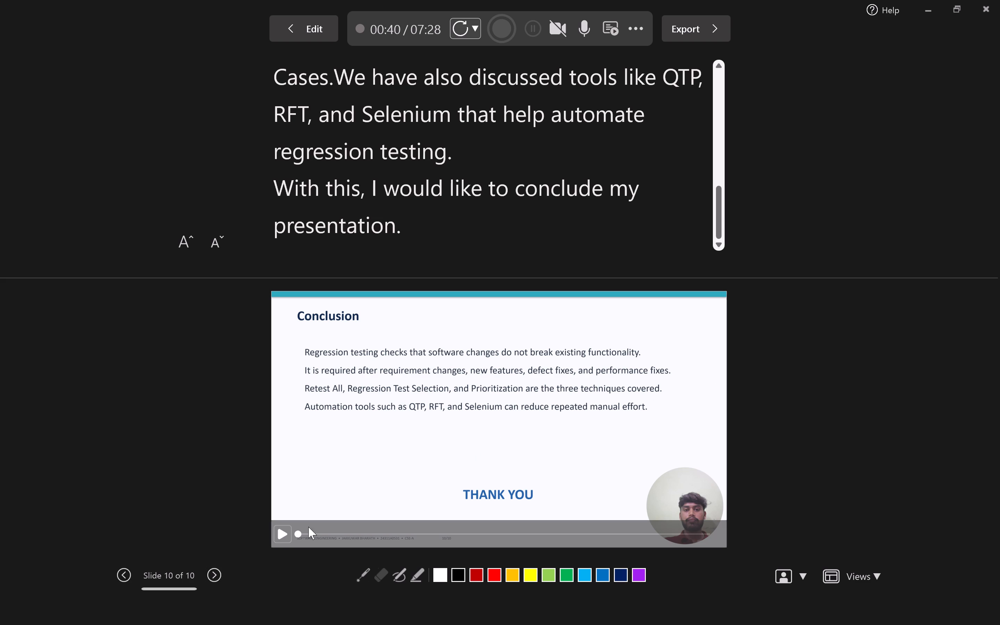
Go back through the recorded slides to slide 1, preview its recording briefly, and return to the normal editing view.
{"action": "scroll", "coordinate": [333, 488], "scroll_direction": "up", "scroll_amount": 7}
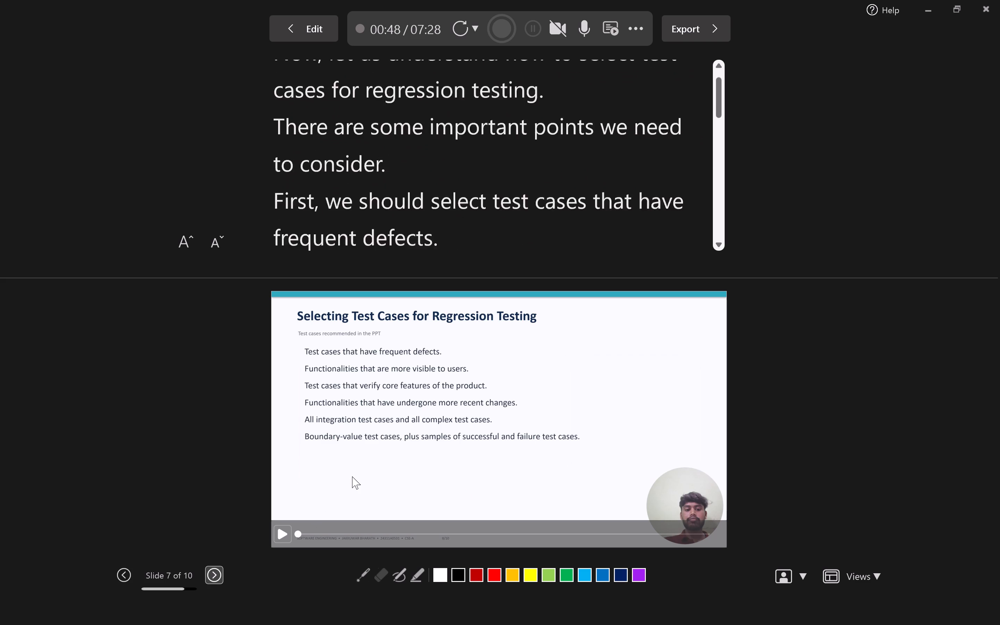
{"action": "scroll", "coordinate": [352, 476], "scroll_direction": "up", "scroll_amount": 20}
{"action": "scroll", "coordinate": [352, 476], "scroll_direction": "up", "scroll_amount": 2}
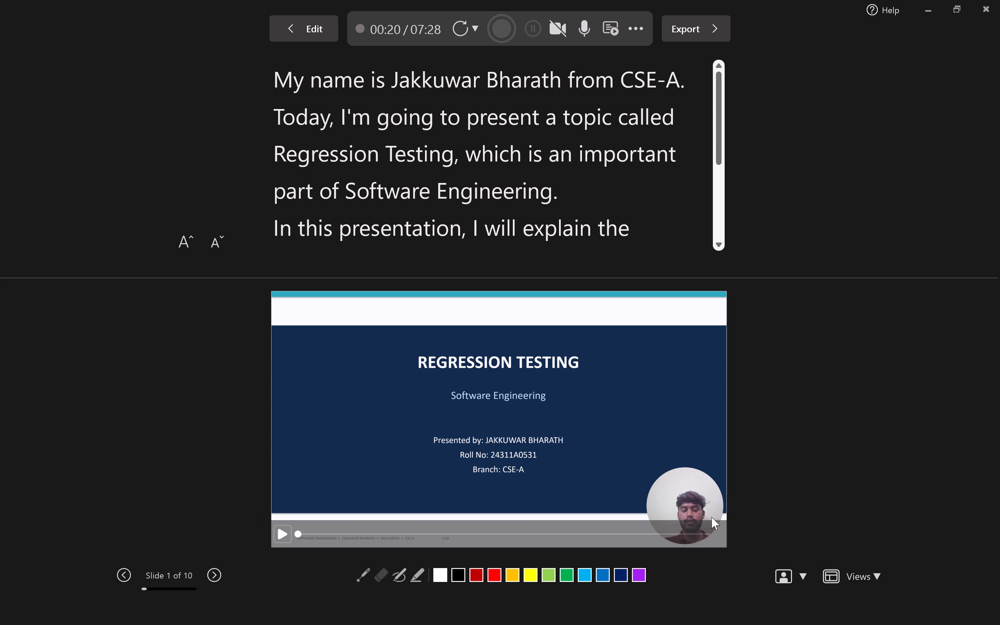
{"action": "left_click", "coordinate": [283, 534]}
{"action": "key", "text": "Escape"}
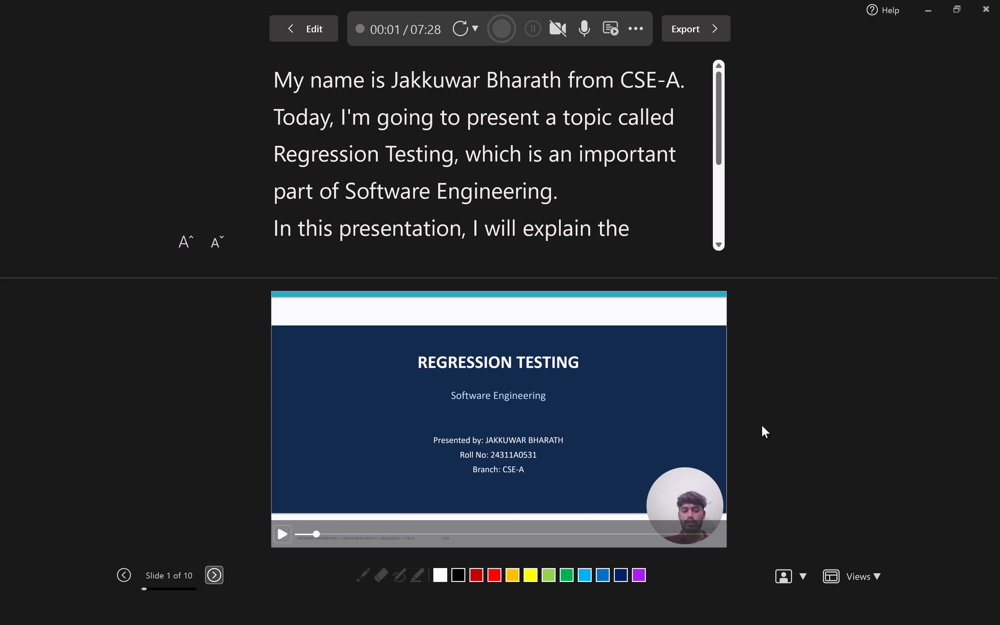
{"action": "key", "text": "Escape"}
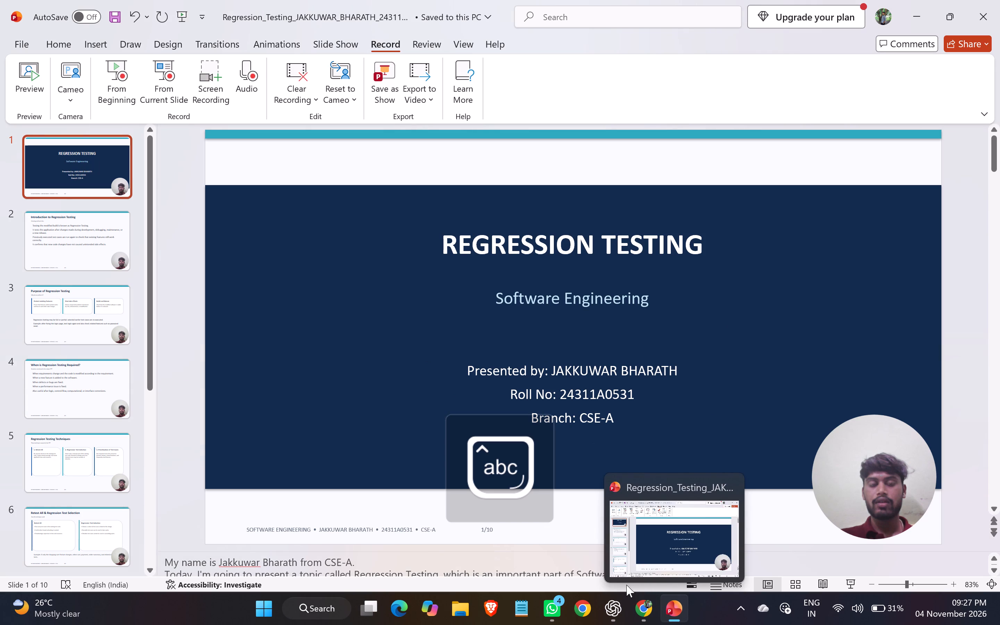
Open the Captures folder under Videos in File Explorer, check the recording stored there by playing it, and close Media Player.
{"action": "key", "text": "super+e"}
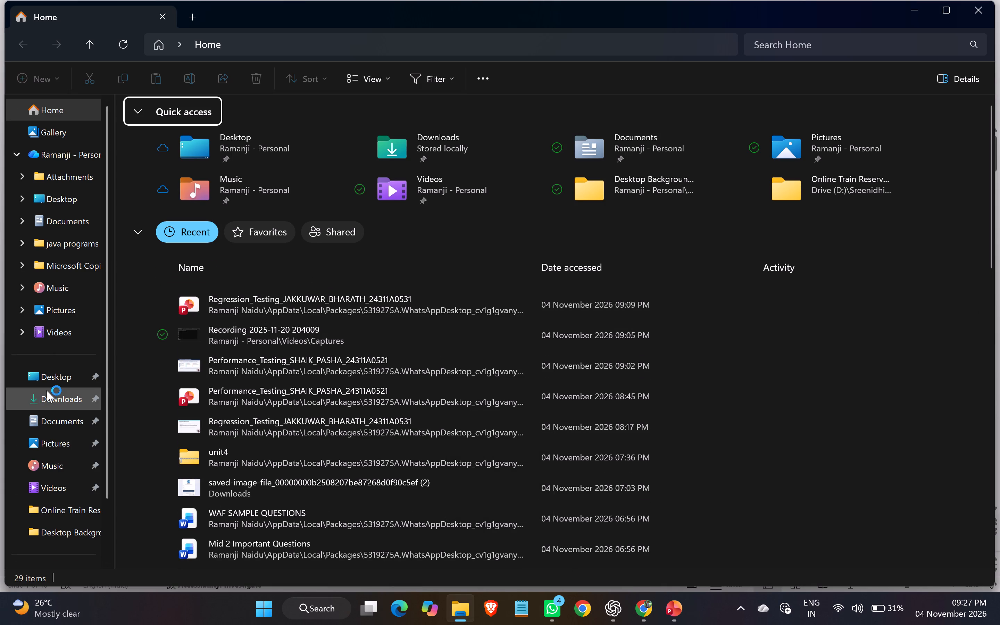
{"action": "left_click", "coordinate": [35, 486]}
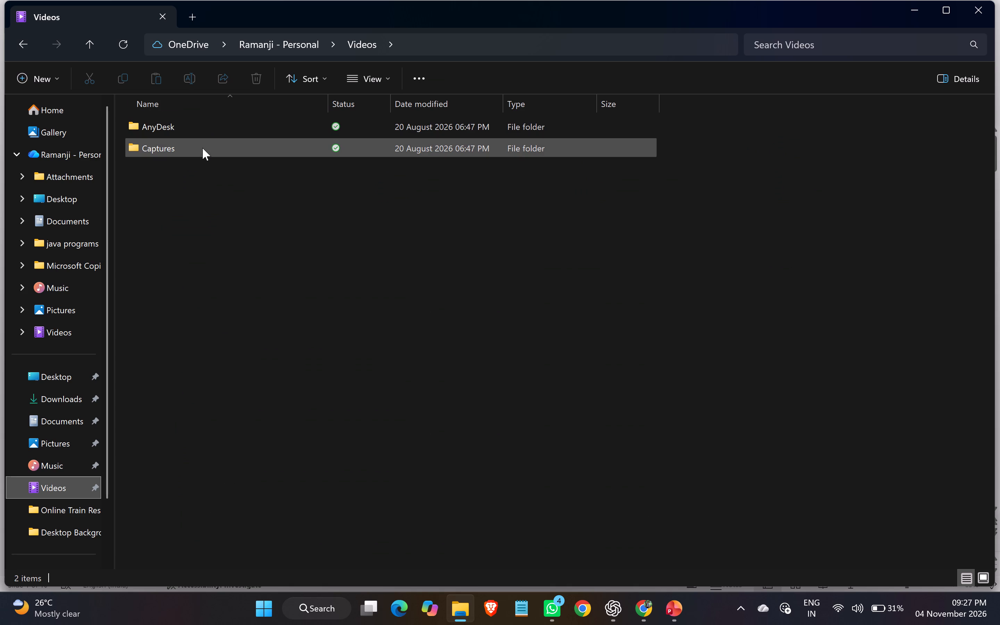
{"action": "double_click", "coordinate": [202, 148]}
{"action": "double_click", "coordinate": [170, 141]}
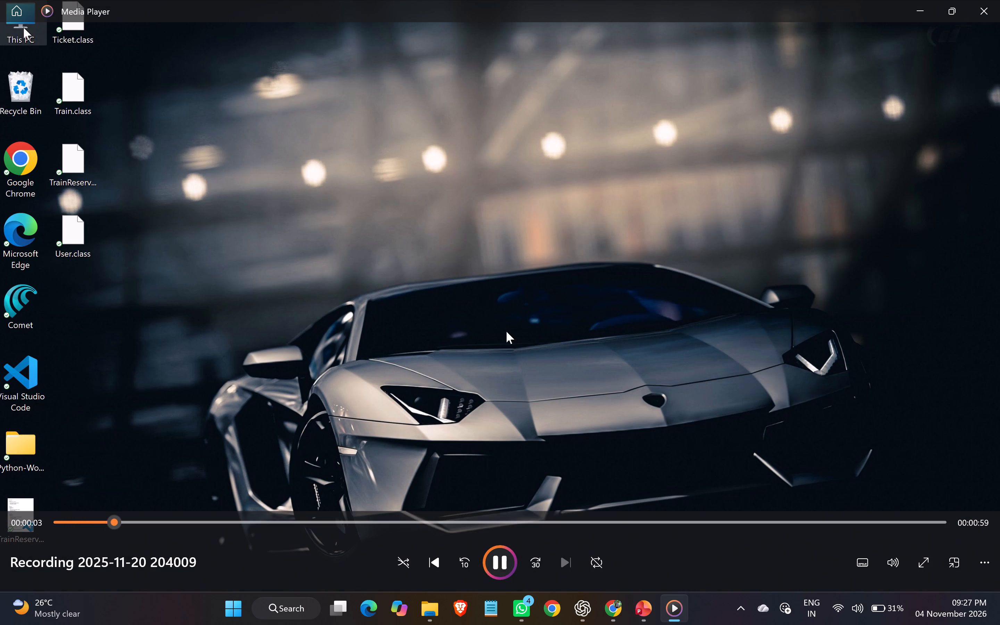
{"action": "key", "text": "Escape"}
{"action": "key", "text": "Escape"}
{"action": "key", "text": "Escape"}
{"action": "key", "text": "Escape"}
{"action": "key", "text": "Escape"}
{"action": "key", "text": "Escape"}
{"action": "key", "text": "Escape"}
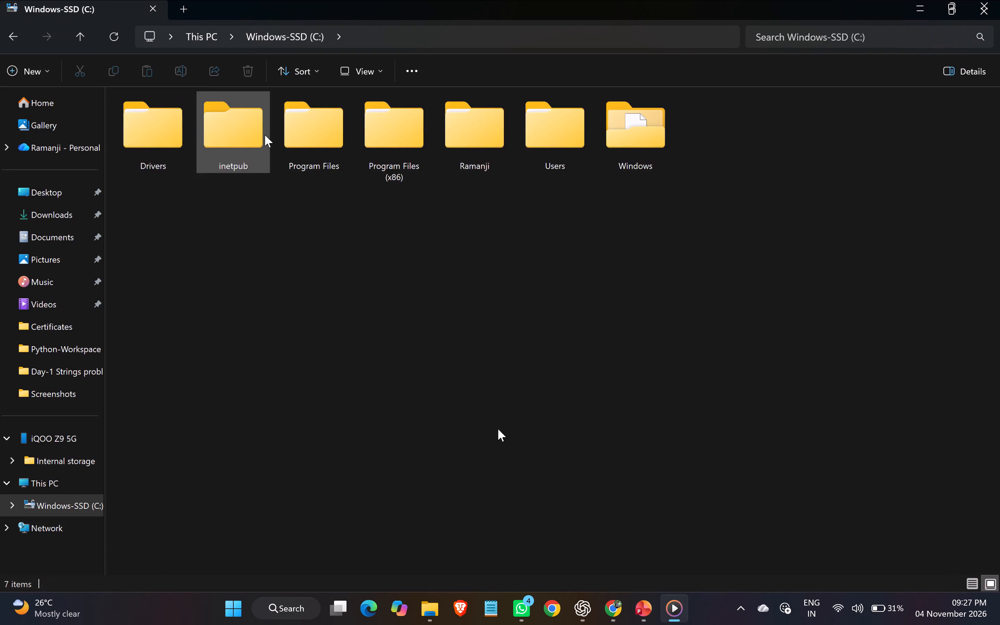
{"action": "key", "text": "Escape"}
{"action": "key", "text": "Escape"}
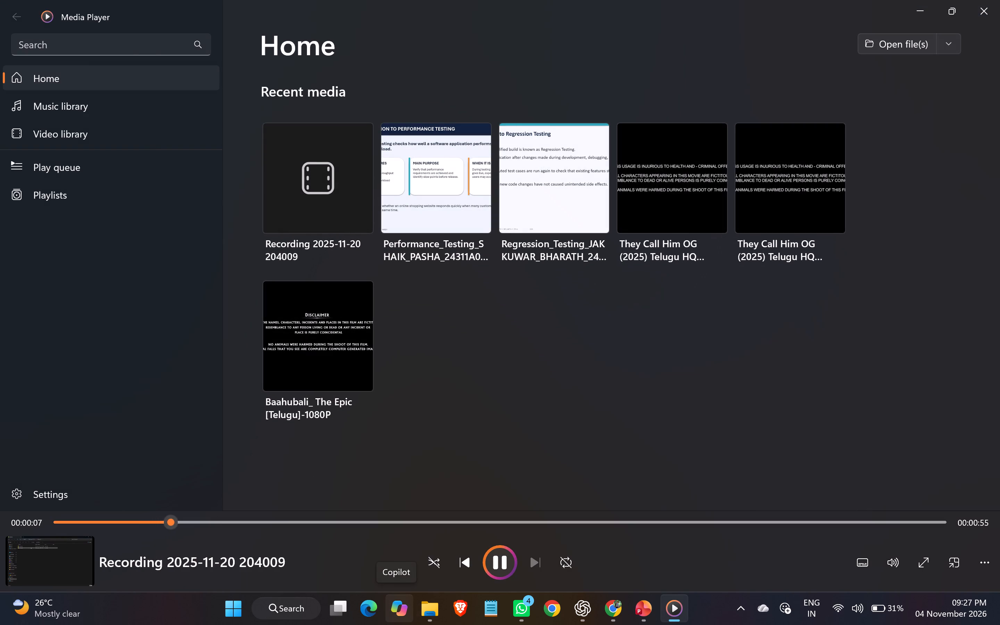
{"action": "scroll", "coordinate": [106, 103], "scroll_direction": "up", "scroll_amount": 1}
{"action": "left_click", "coordinate": [999, 0]}
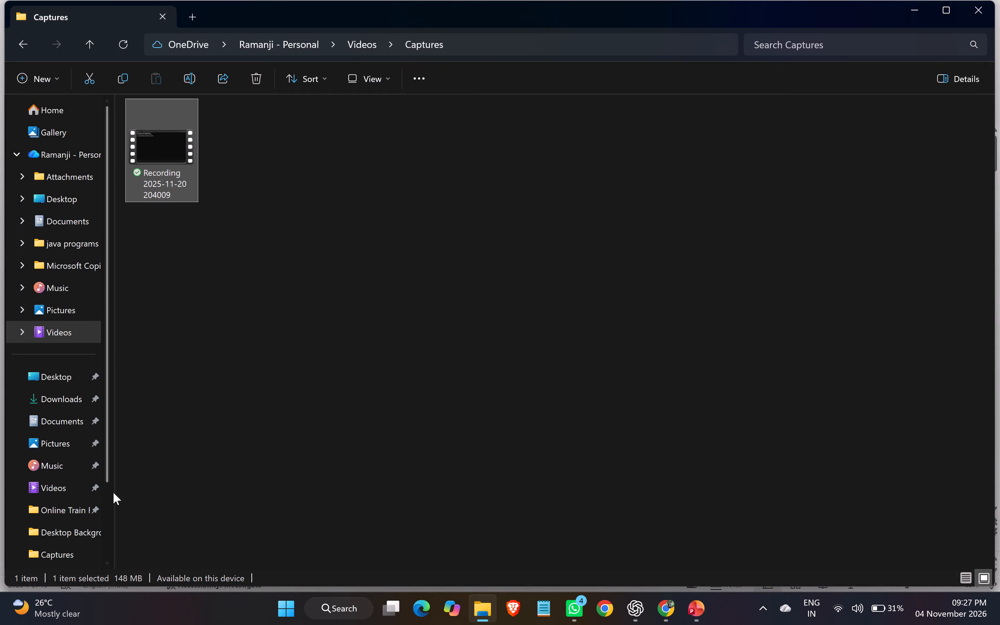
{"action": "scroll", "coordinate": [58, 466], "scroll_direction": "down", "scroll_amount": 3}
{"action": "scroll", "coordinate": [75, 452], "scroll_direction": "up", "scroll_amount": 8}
Switch back to PowerPoint and export the recorded presentation as a Full HD (1080p) MP4 under the suggested name, replacing the existing file.
{"action": "left_click", "coordinate": [702, 609]}
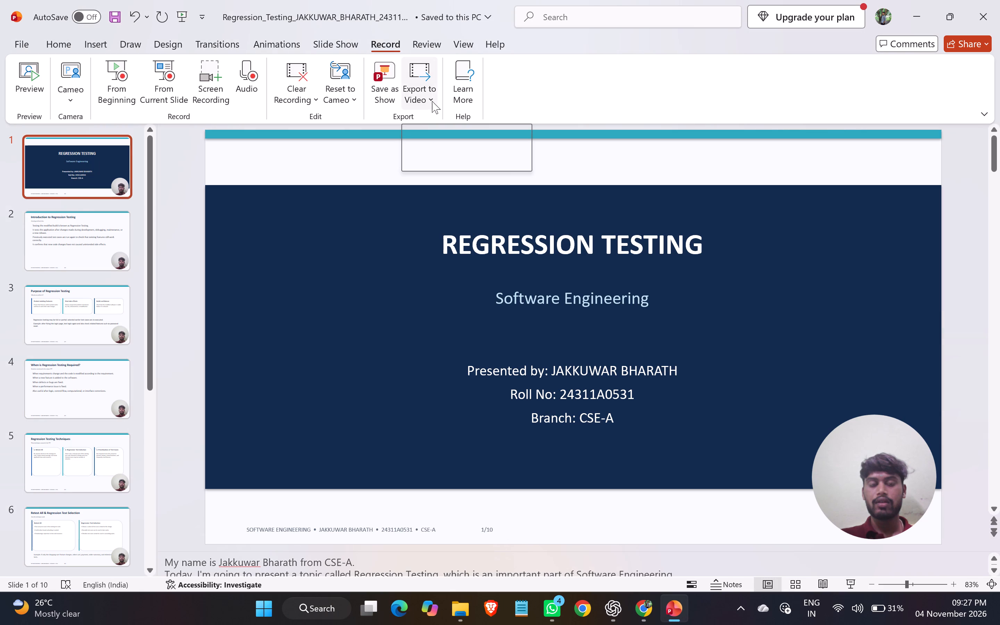
{"action": "left_click", "coordinate": [418, 90]}
{"action": "left_click", "coordinate": [453, 122]}
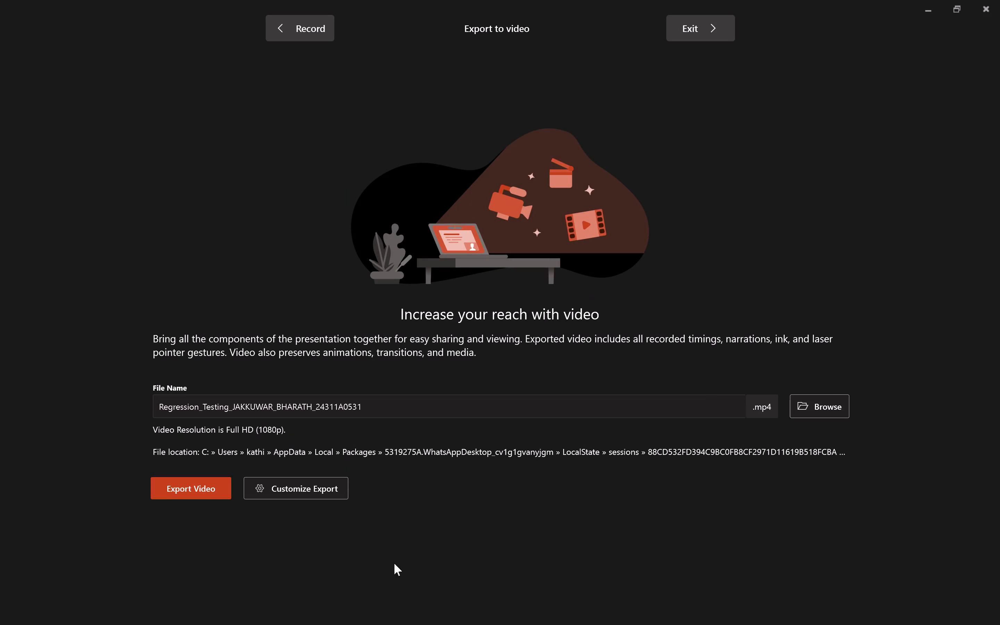
{"action": "left_click", "coordinate": [181, 491]}
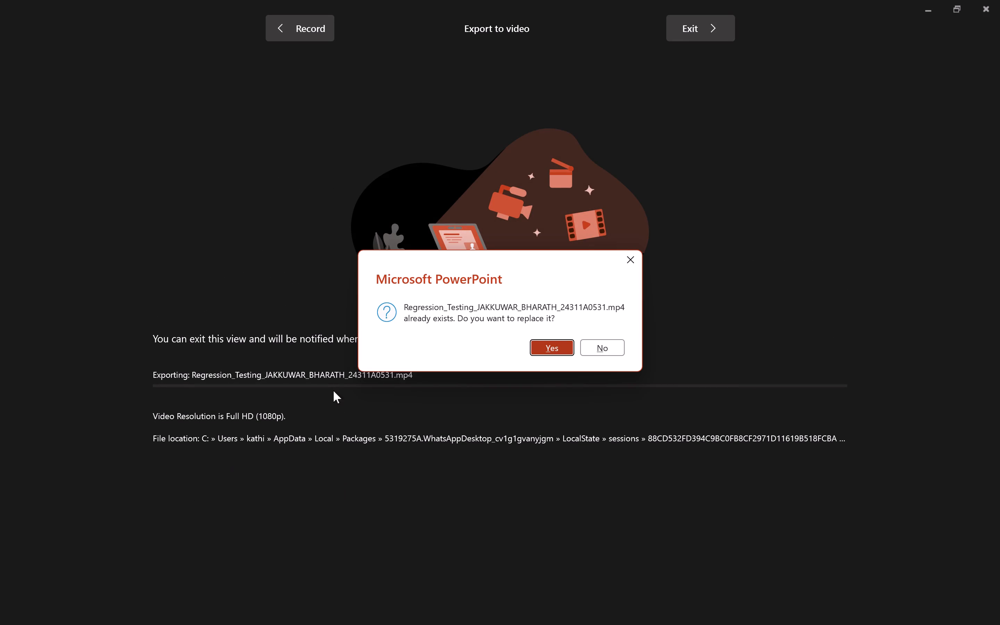
{"action": "left_click", "coordinate": [545, 343]}
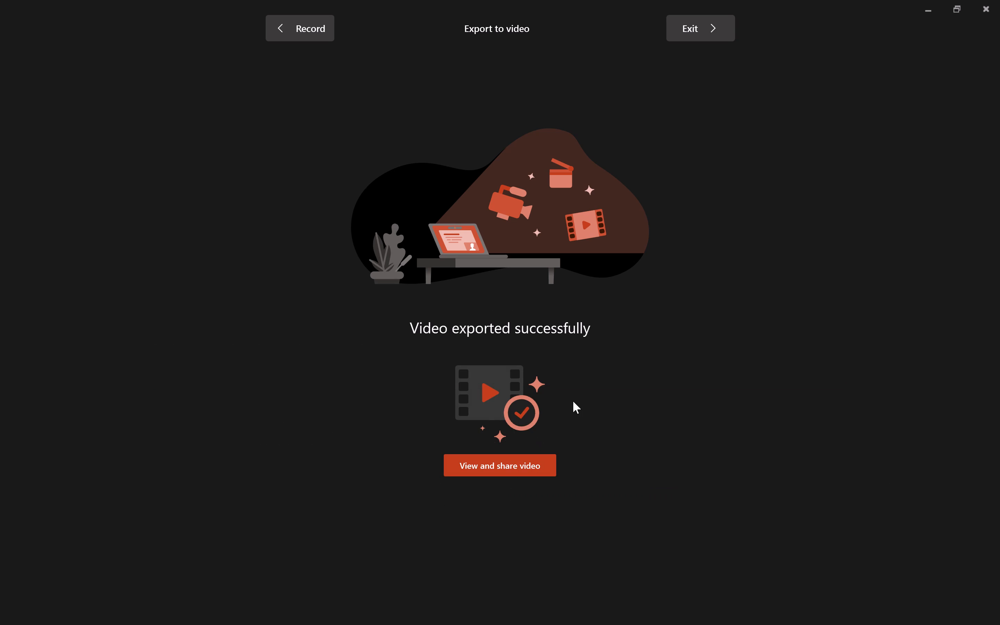
Open the exported Regression Testing video in Media Player, check its opening slide playback, and close the player.
{"action": "left_click", "coordinate": [466, 453]}
{"action": "left_click", "coordinate": [492, 465]}
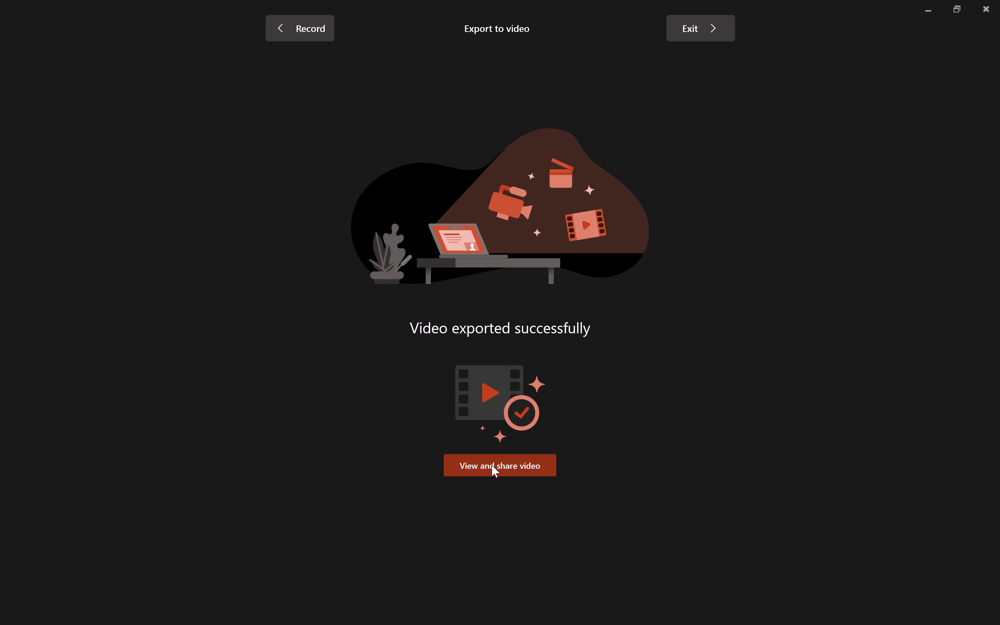
{"action": "left_click_drag", "start_coordinate": [555, 405], "coordinate": [555, 408]}
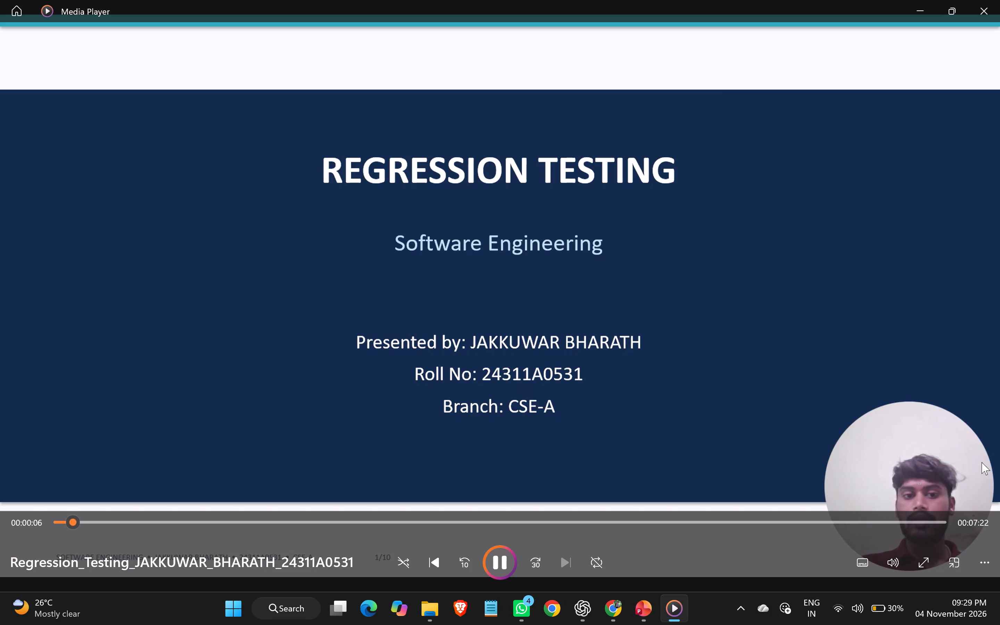
{"action": "left_click", "coordinate": [985, 563]}
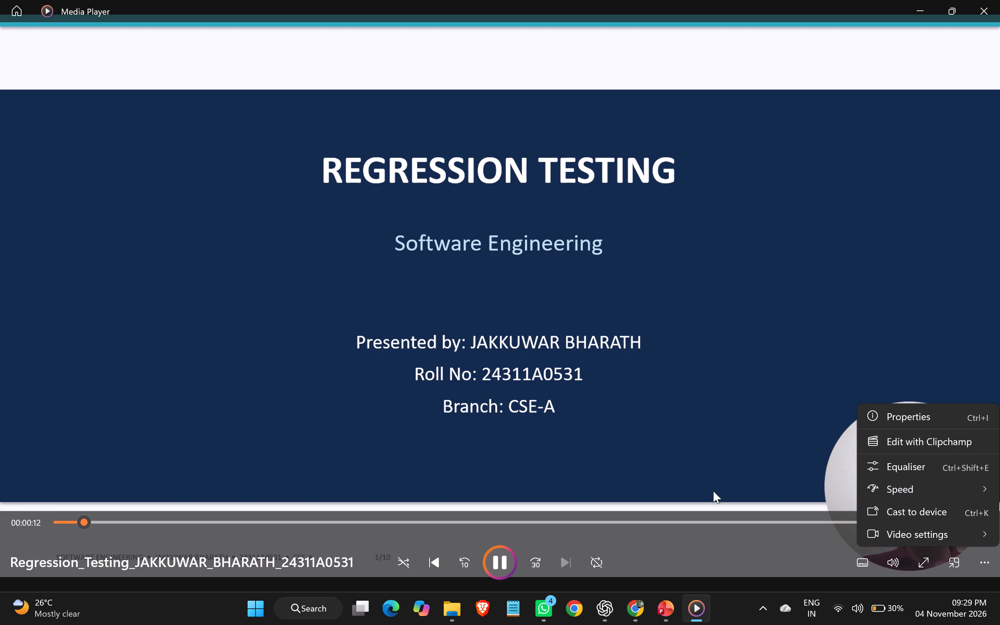
{"action": "left_click", "coordinate": [721, 465]}
{"action": "left_click", "coordinate": [978, 0]}
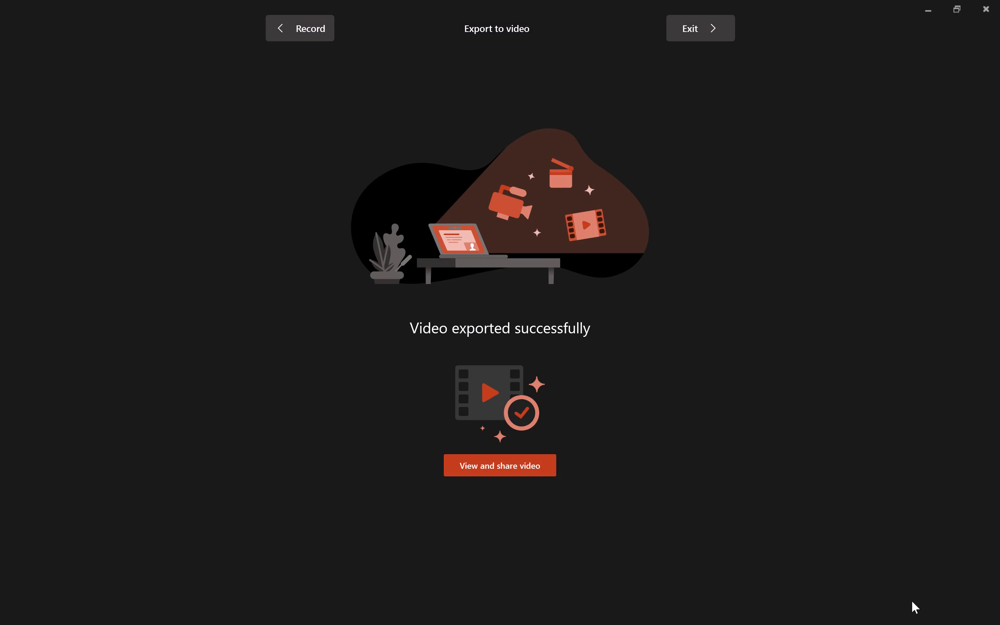
Look for the exported video in the Pictures and Videos folders, opening the recording in Captures and closing Media Player.
{"action": "key", "text": "super+d"}
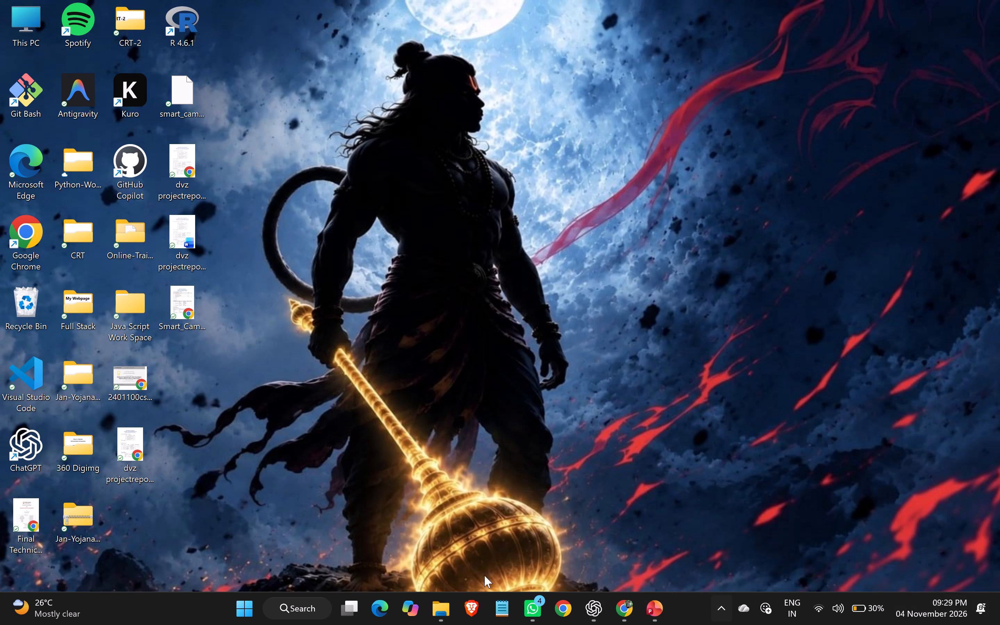
{"action": "key", "text": "super+e"}
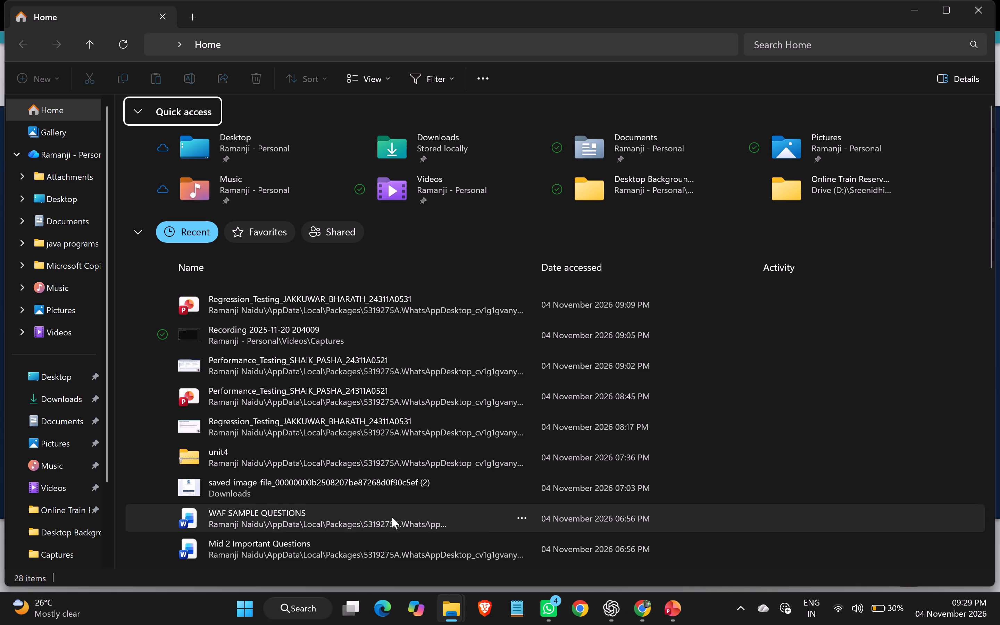
{"action": "scroll", "coordinate": [998, 624], "scroll_direction": "up", "scroll_amount": 2}
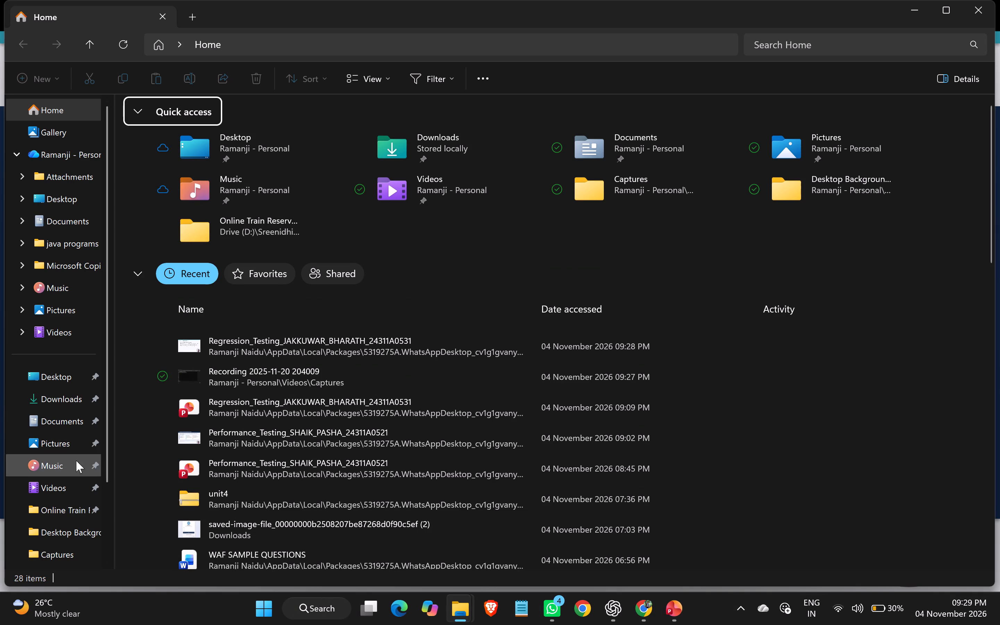
{"action": "scroll", "coordinate": [59, 412], "scroll_direction": "down", "scroll_amount": 1}
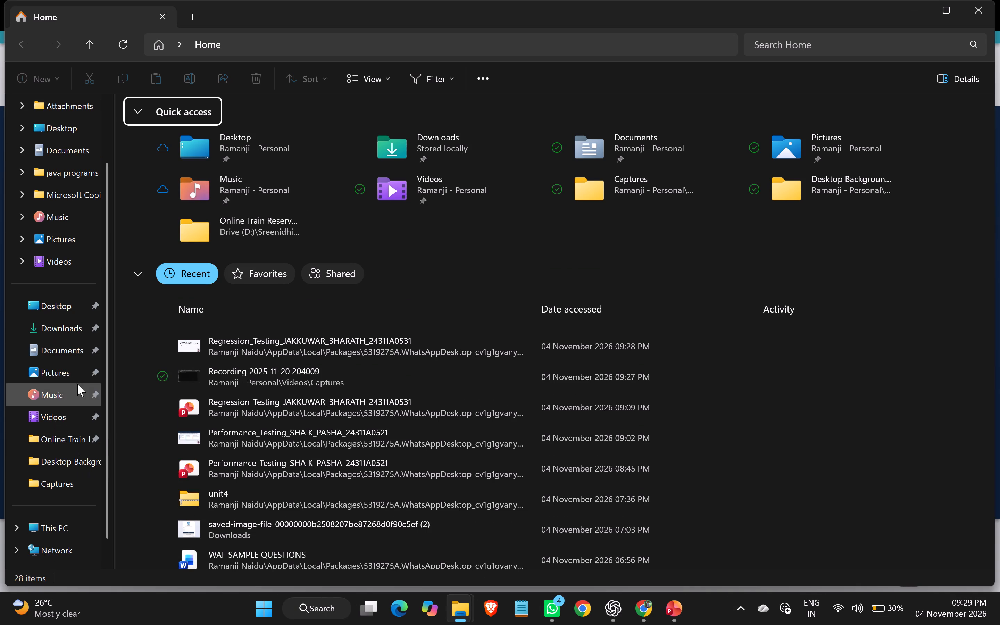
{"action": "left_click", "coordinate": [55, 377]}
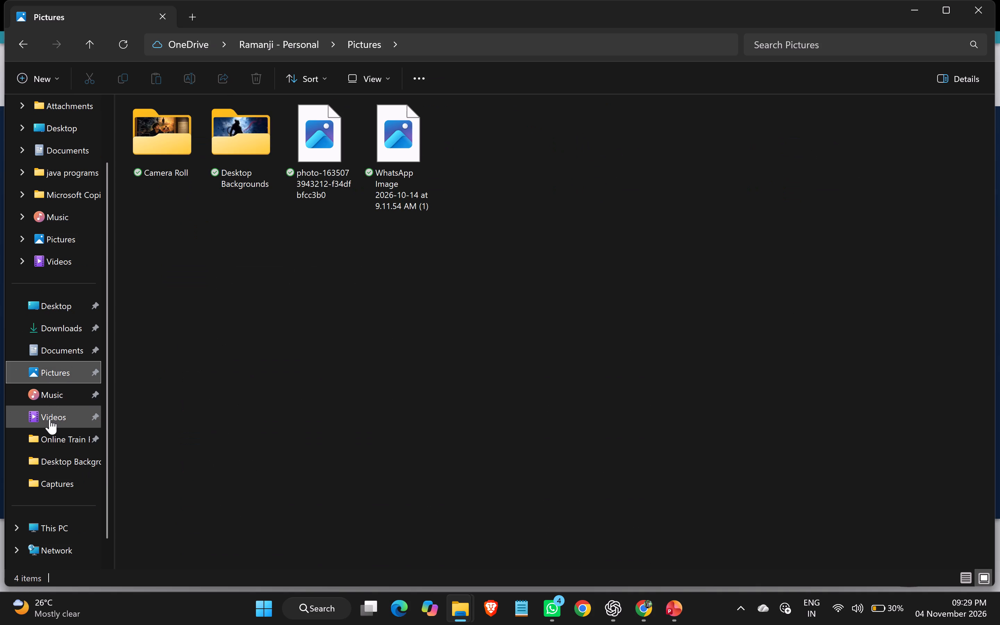
{"action": "left_click", "coordinate": [50, 419]}
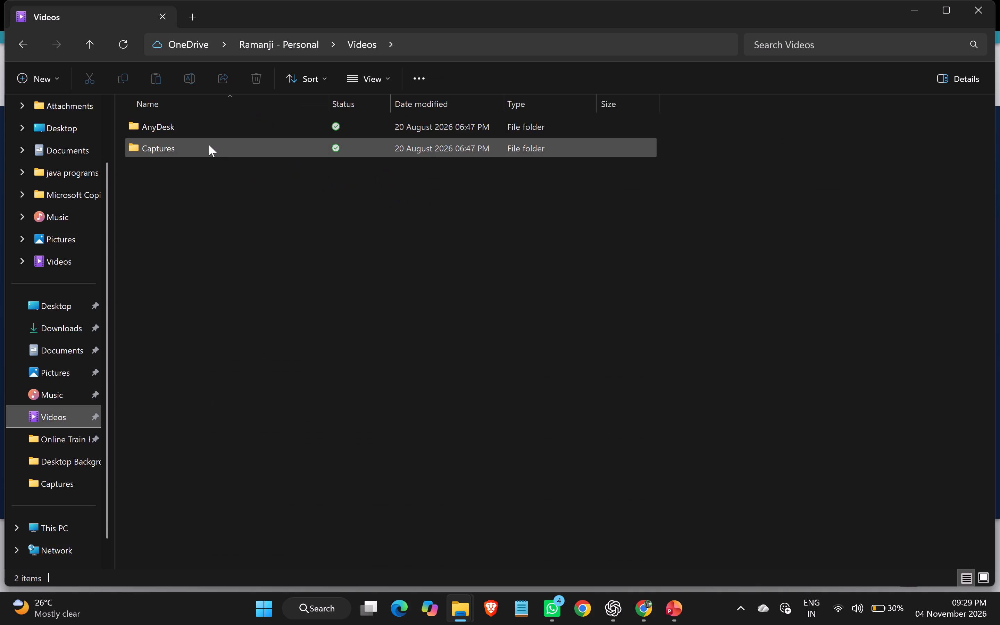
{"action": "double_click", "coordinate": [208, 144]}
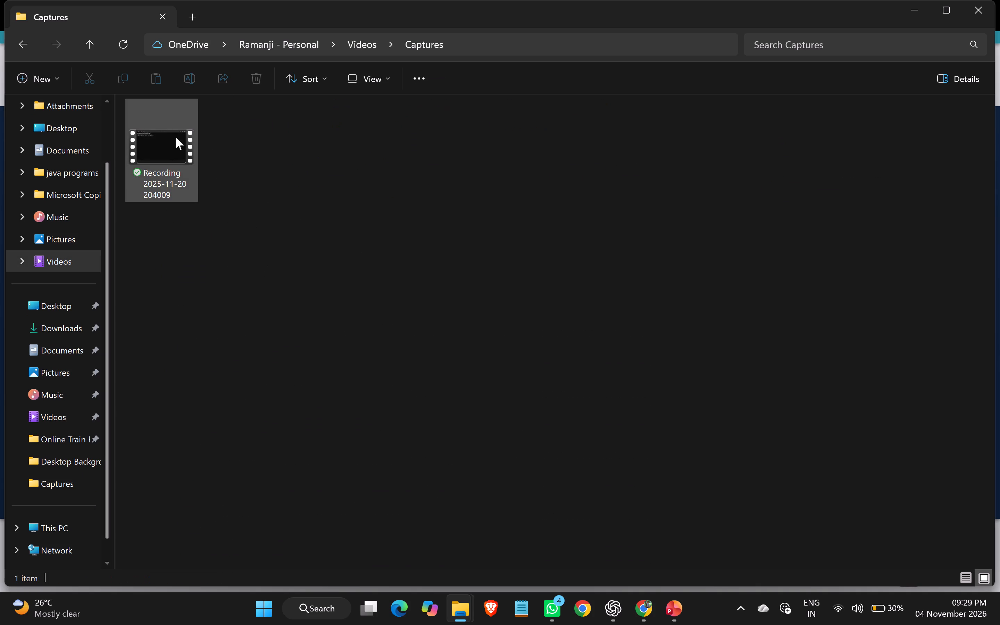
{"action": "double_click", "coordinate": [169, 138]}
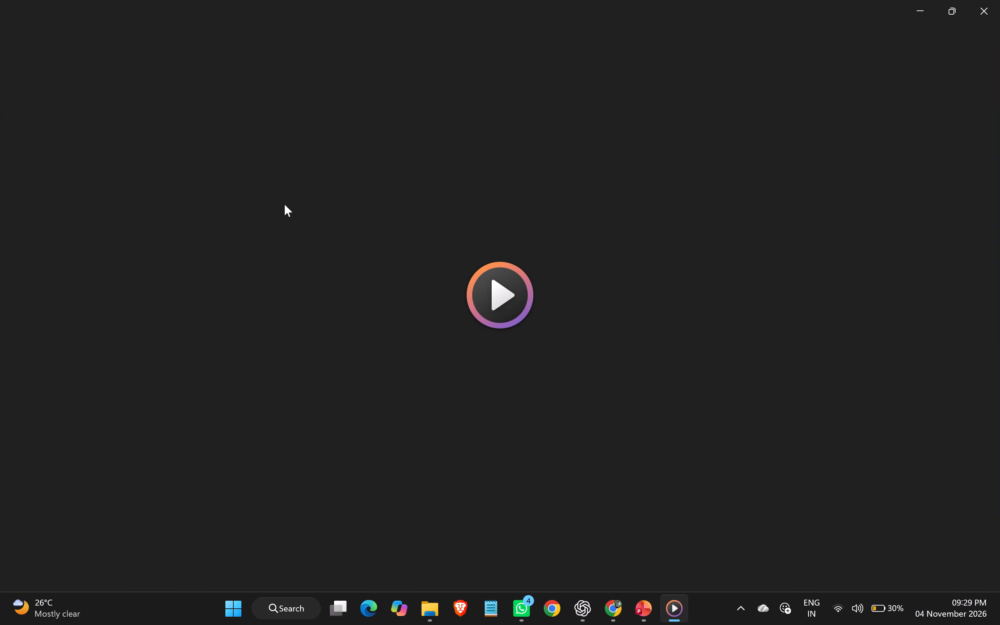
{"action": "left_click", "coordinate": [999, 0]}
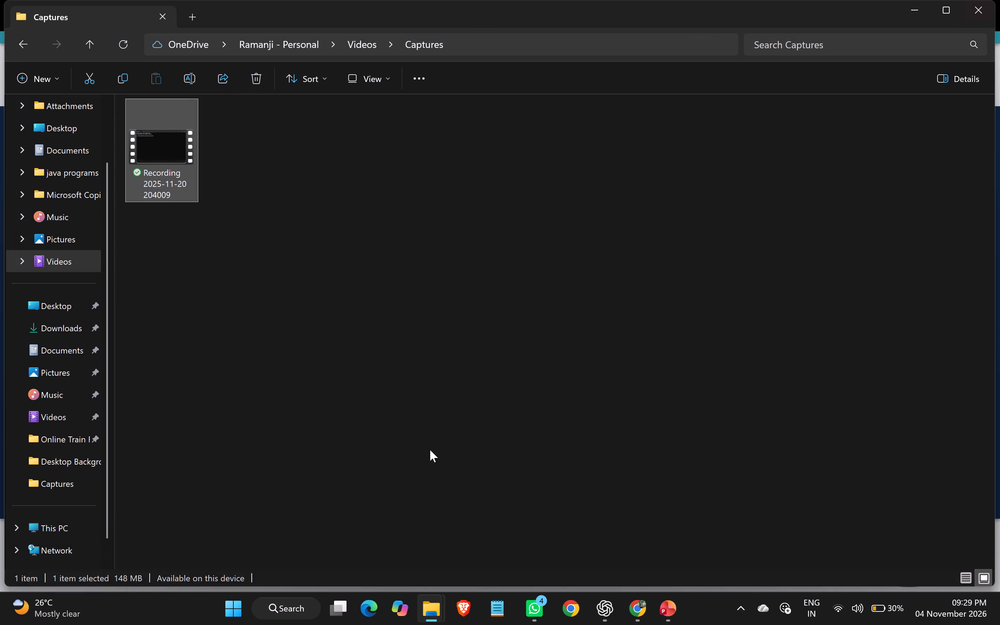
Check the OneDrive Music folder in File Explorer for the exported video.
{"action": "scroll", "coordinate": [41, 374], "scroll_direction": "down", "scroll_amount": 5}
{"action": "scroll", "coordinate": [42, 369], "scroll_direction": "up", "scroll_amount": 4}
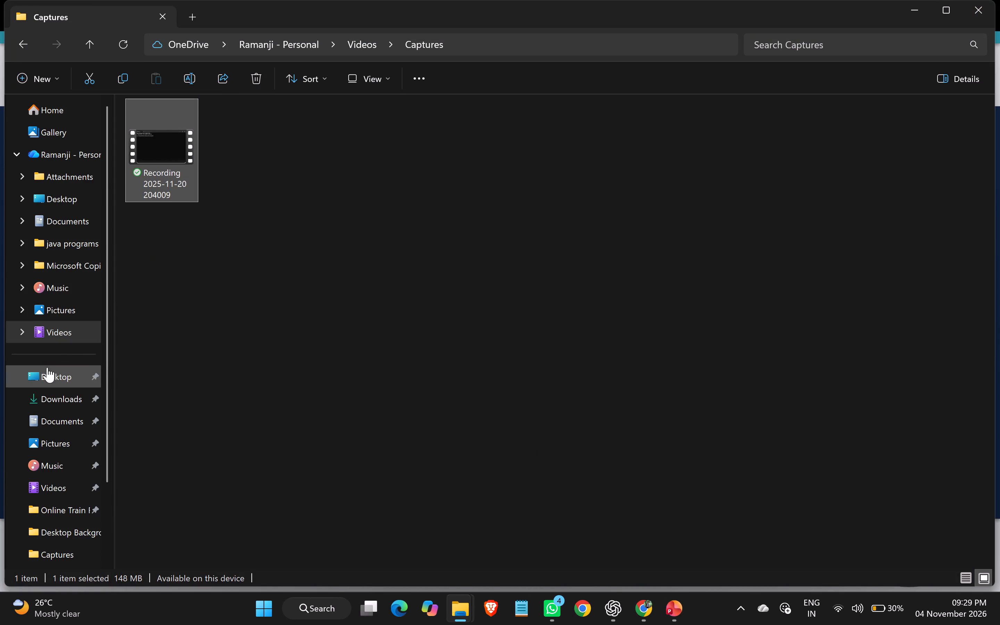
{"action": "scroll", "coordinate": [47, 367], "scroll_direction": "up", "scroll_amount": 3}
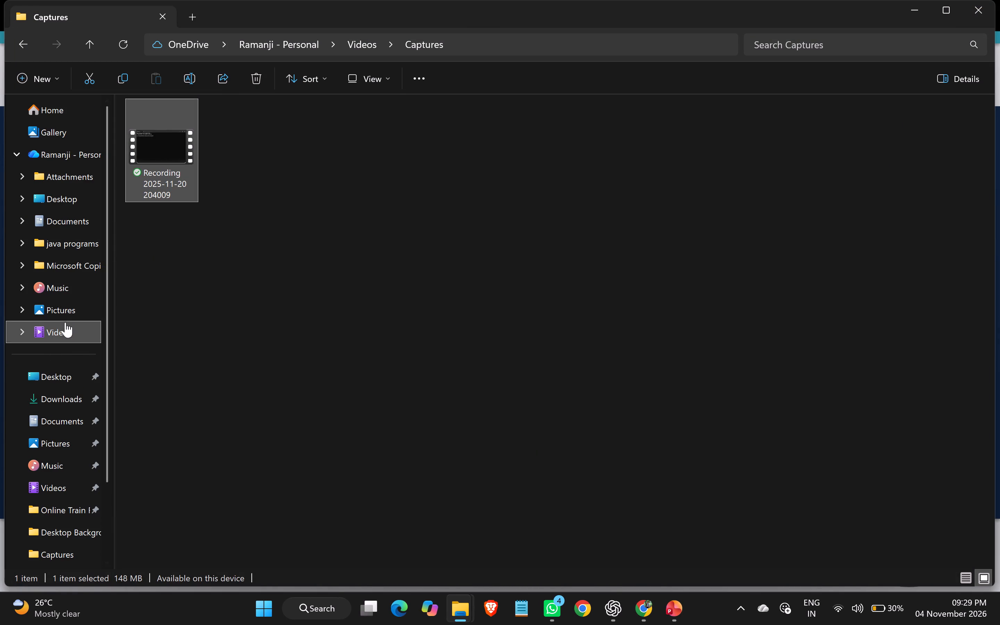
{"action": "left_click", "coordinate": [60, 295]}
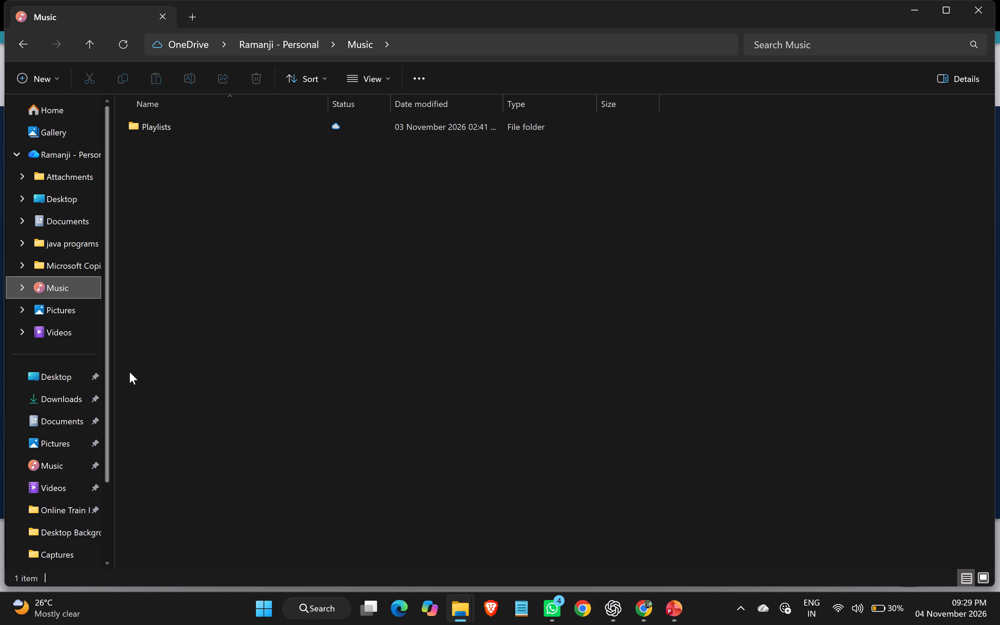
{"action": "scroll", "coordinate": [61, 487], "scroll_direction": "down", "scroll_amount": 5}
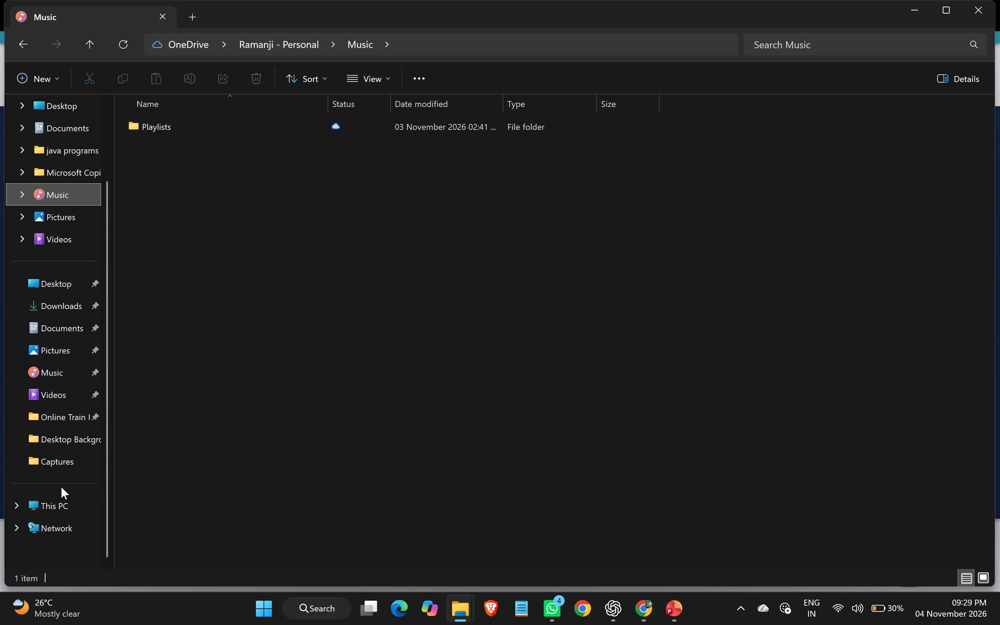
{"action": "scroll", "coordinate": [21, 434], "scroll_direction": "up", "scroll_amount": 7}
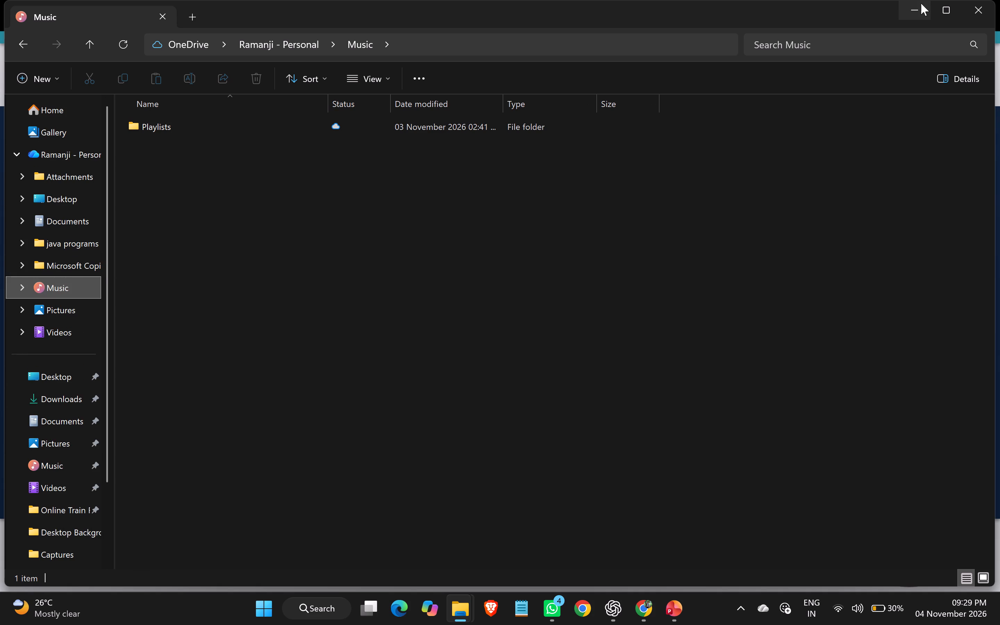
Switch back to PowerPoint and choose to view and share the exported video.
{"action": "key", "text": "alt+Tab"}
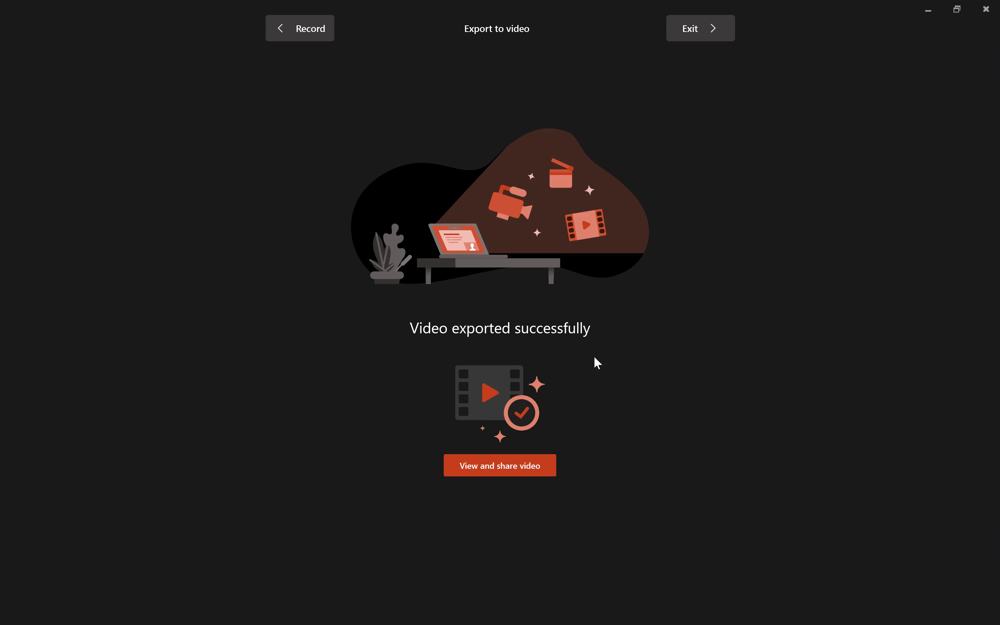
{"action": "left_click", "coordinate": [468, 469]}
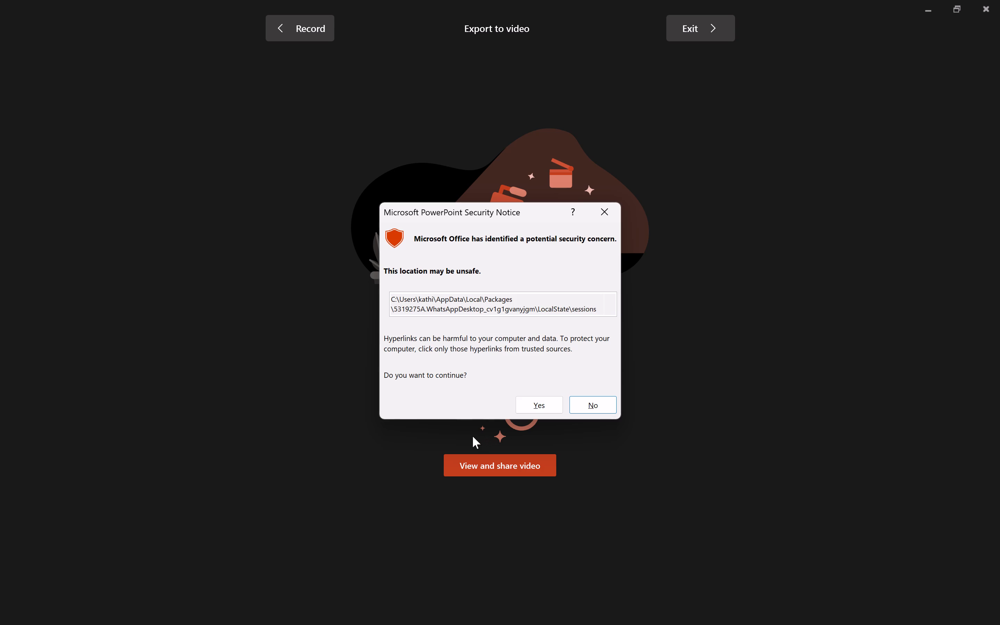
Open a new File Explorer window and look through the Desktop and Documents folders for the exported video.
{"action": "key", "text": "super+d"}
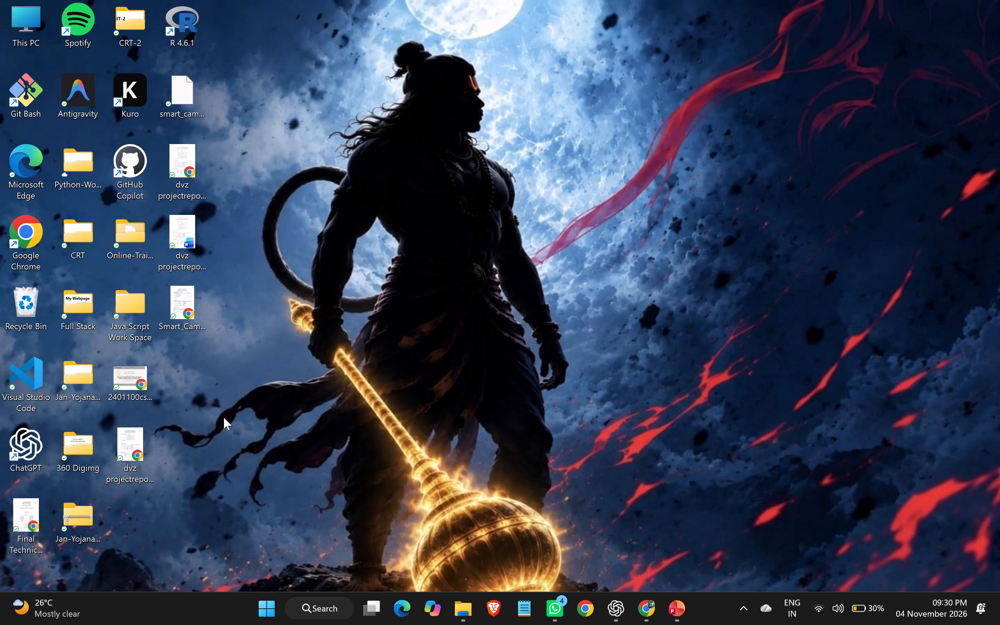
{"action": "key", "text": "super+e"}
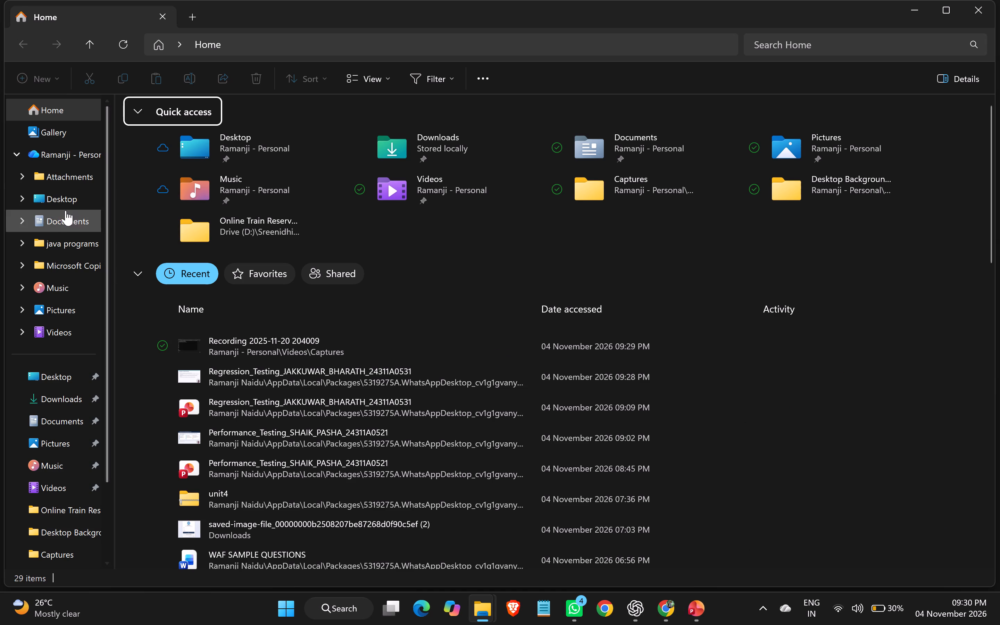
{"action": "double_click", "coordinate": [243, 141]}
{"action": "triple_click", "coordinate": [247, 141]}
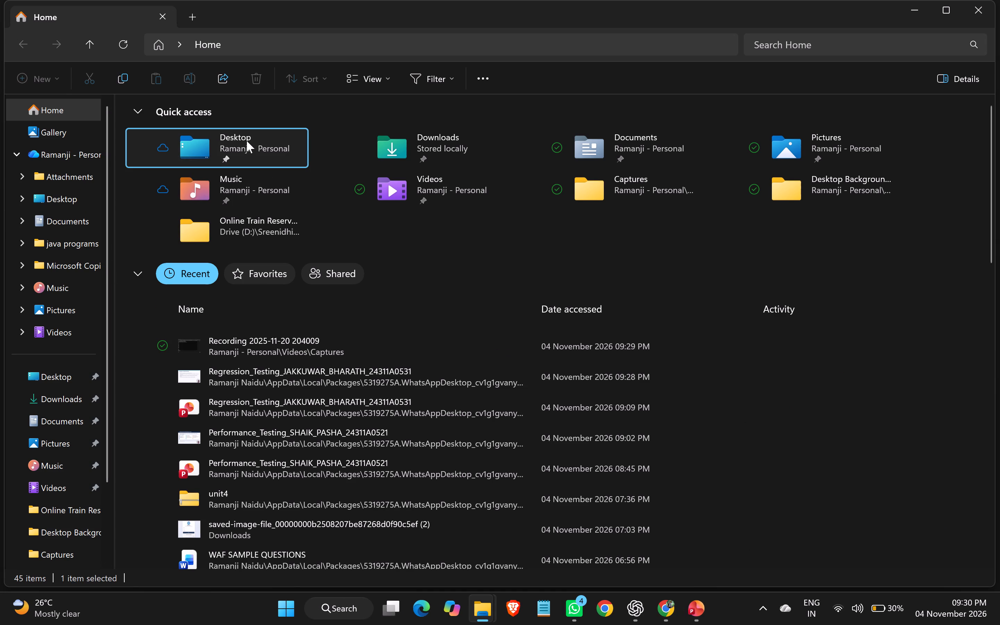
{"action": "scroll", "coordinate": [317, 254], "scroll_direction": "down", "scroll_amount": 7}
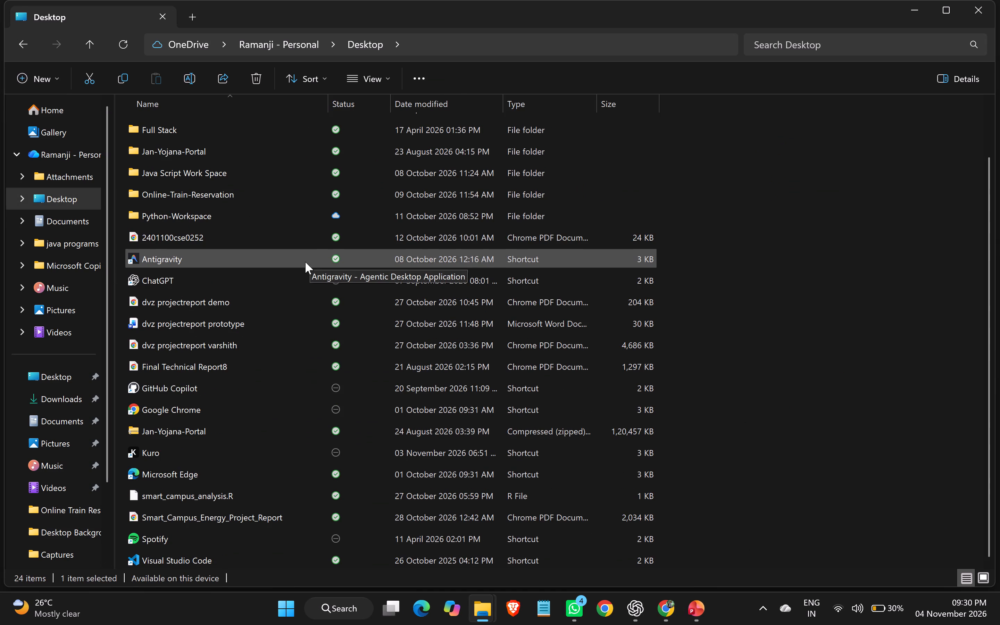
{"action": "scroll", "coordinate": [305, 262], "scroll_direction": "down", "scroll_amount": 8}
{"action": "scroll", "coordinate": [246, 399], "scroll_direction": "up", "scroll_amount": 8}
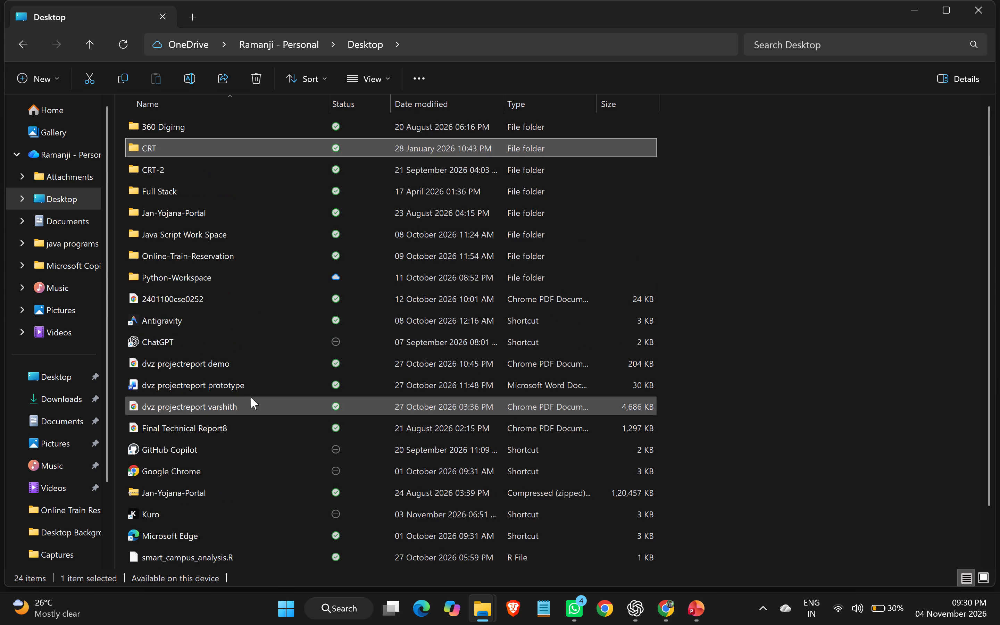
{"action": "scroll", "coordinate": [251, 397], "scroll_direction": "down", "scroll_amount": 8}
{"action": "scroll", "coordinate": [253, 396], "scroll_direction": "up", "scroll_amount": 10}
{"action": "left_click", "coordinate": [73, 214]}
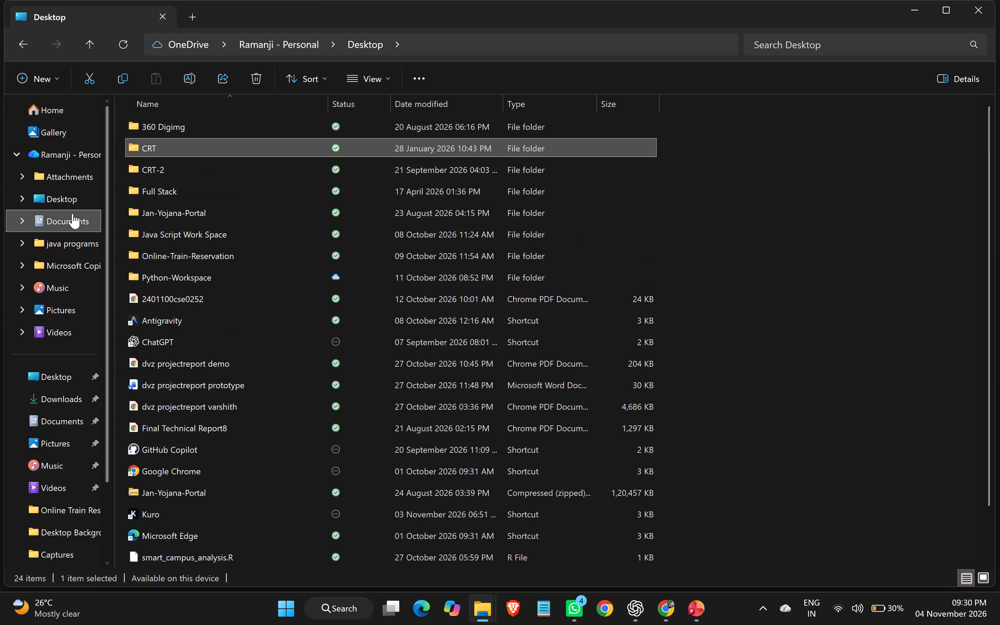
{"action": "scroll", "coordinate": [42, 380], "scroll_direction": "down", "scroll_amount": 4}
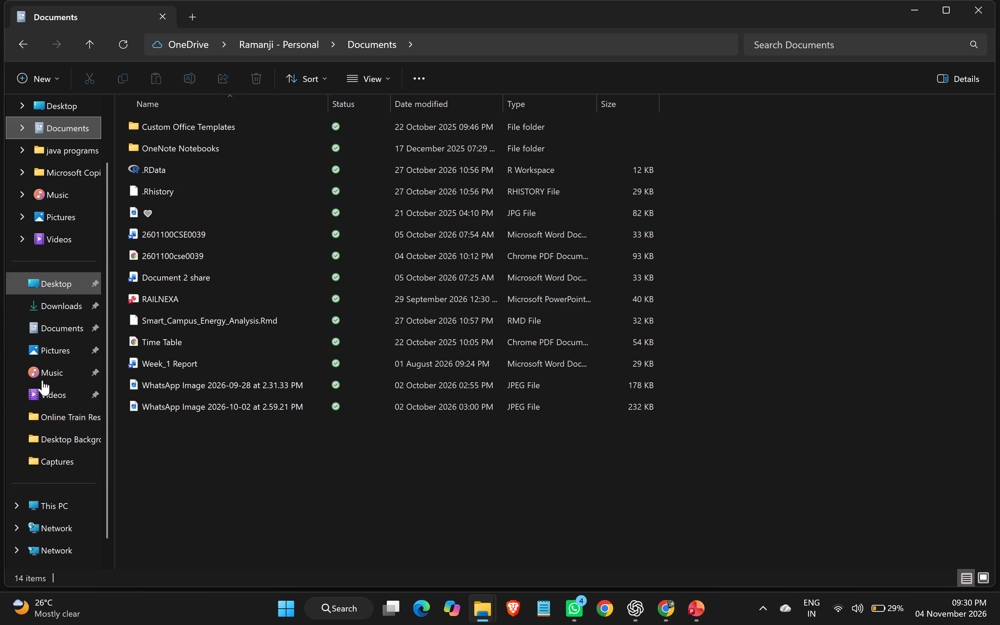
{"action": "scroll", "coordinate": [42, 380], "scroll_direction": "down", "scroll_amount": 2}
{"action": "scroll", "coordinate": [42, 380], "scroll_direction": "up", "scroll_amount": 7}
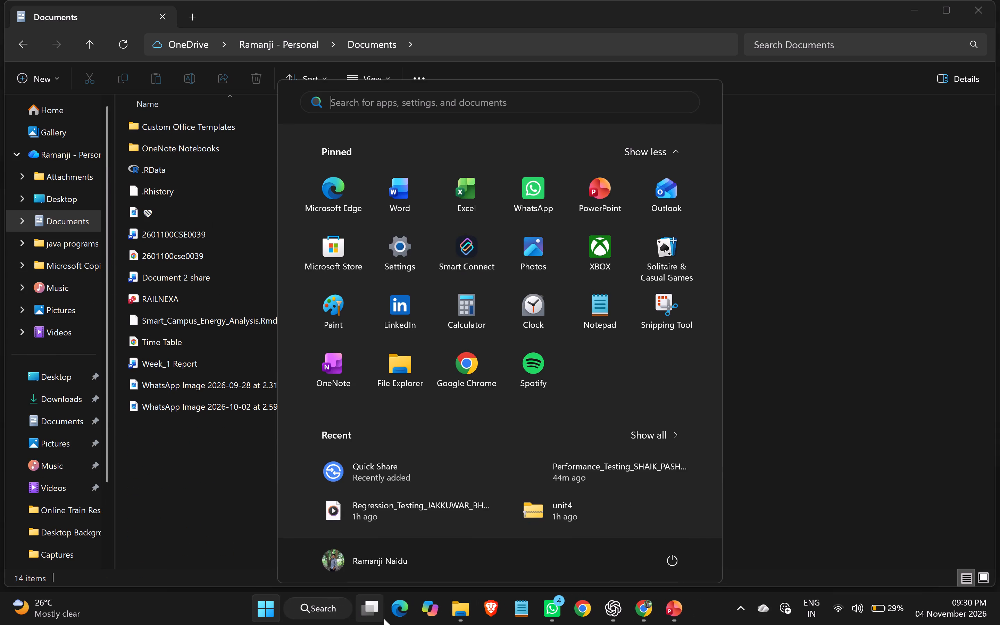
Search Windows for the exported video by the start of the presenter's name.
{"action": "key", "text": "j"}
{"action": "key", "text": "s"}
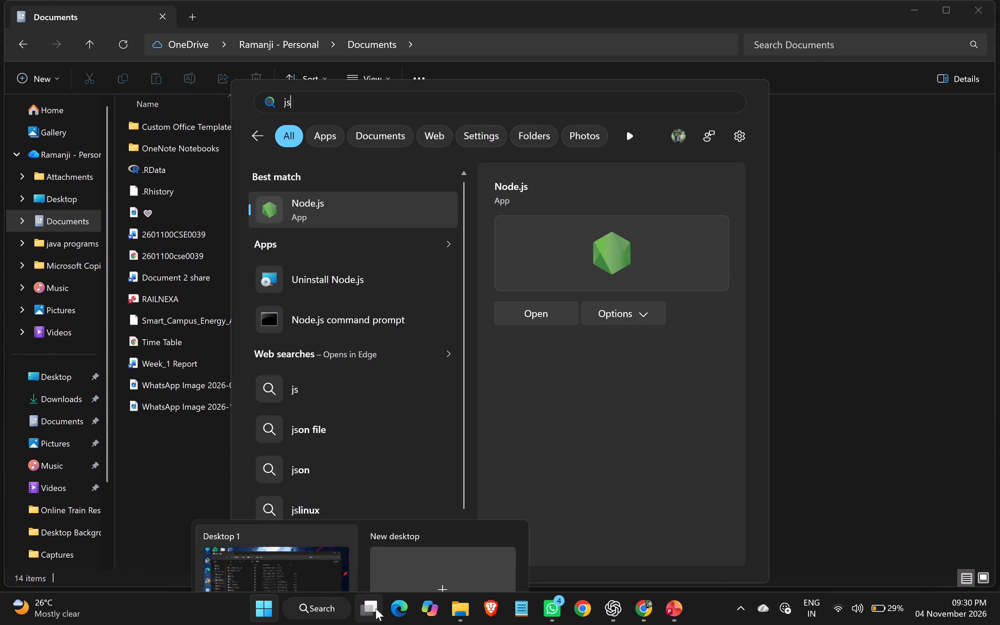
{"action": "type", "text": "kku"}
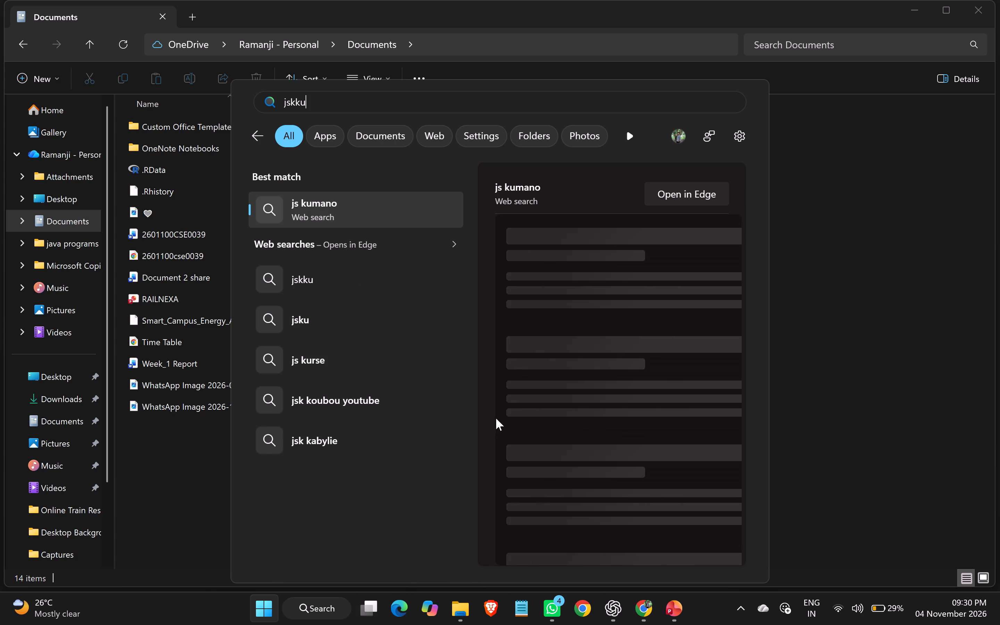
{"action": "key", "text": "BackSpace"}
{"action": "key", "text": "BackSpace"}
{"action": "key", "text": "BackSpace"}
{"action": "key", "text": "BackSpace"}
{"action": "key", "text": "a"}
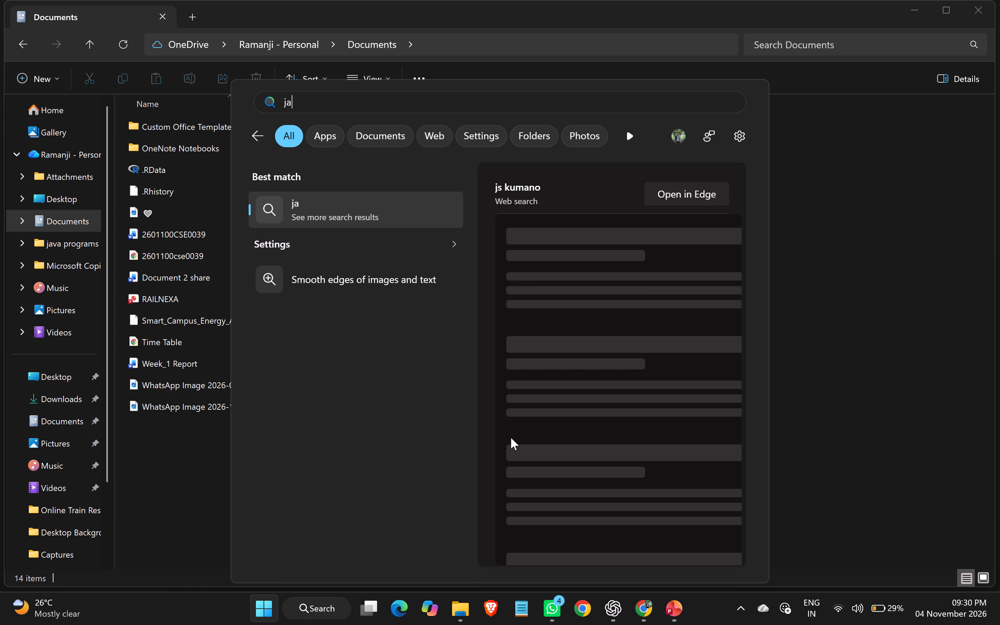
{"action": "type", "text": "kk"}
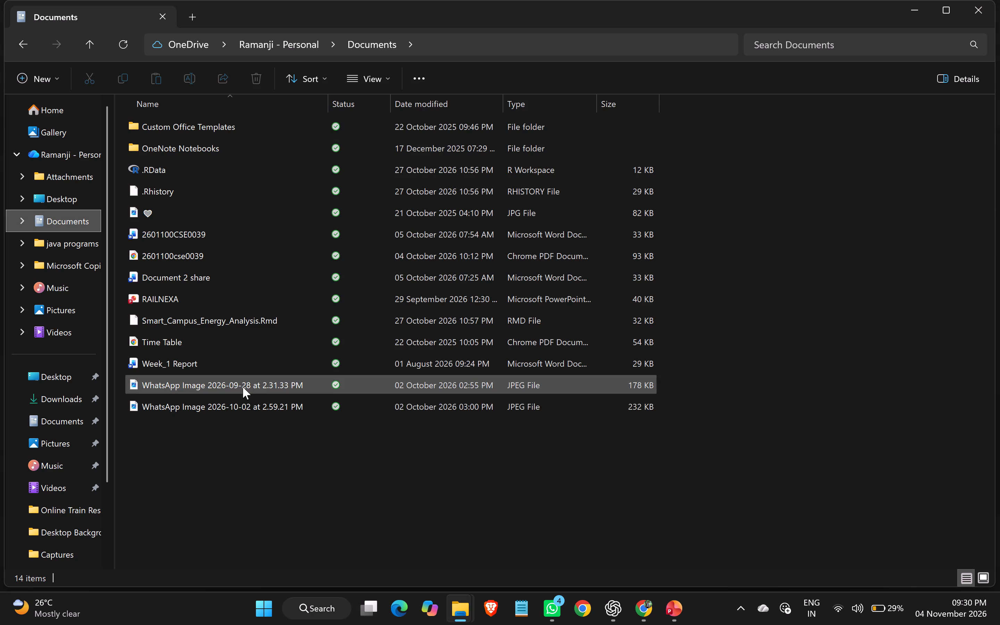
Open the exported Regression Testing video in Media Player and check its opening slide.
{"action": "scroll", "coordinate": [40, 377], "scroll_direction": "down", "scroll_amount": 2}
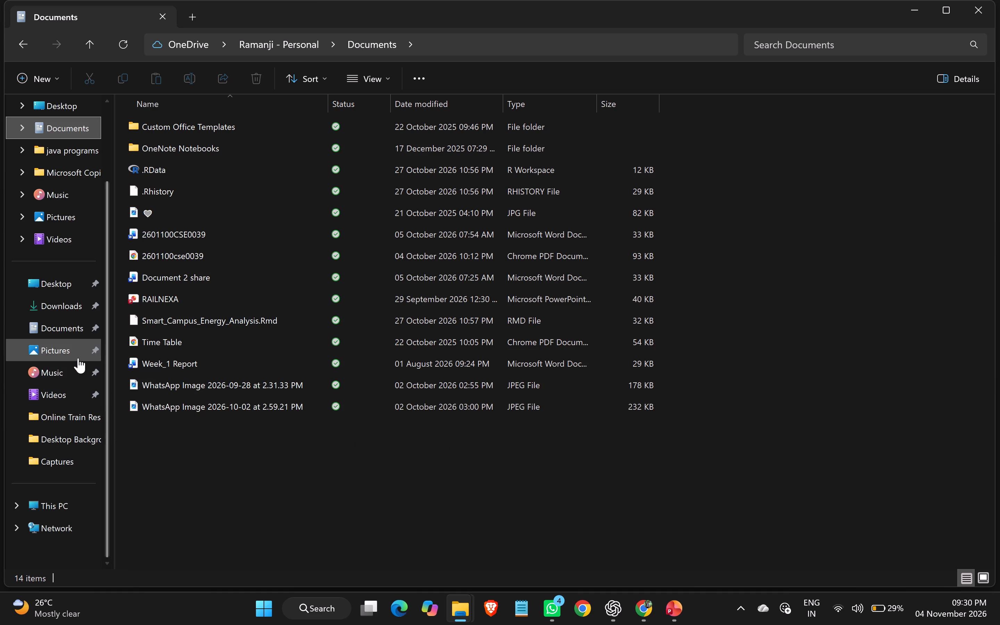
{"action": "right_click_drag", "start_coordinate": [411, 624], "coordinate": [999, 624]}
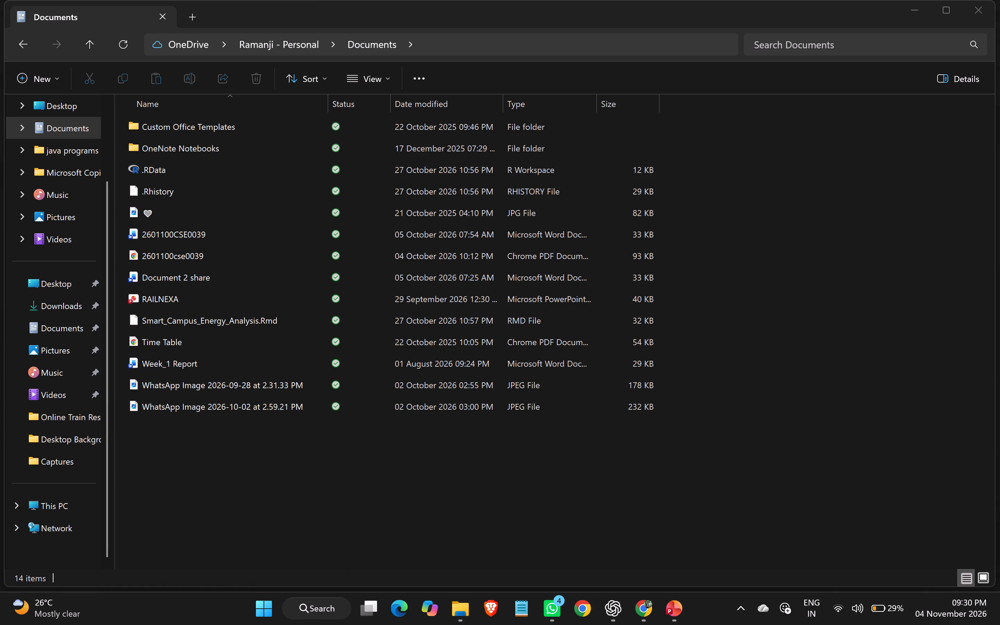
Switch to PowerPoint's Export to video window and allow the exported Regression Testing video to open in Media Player.
{"action": "left_click", "coordinate": [679, 618]}
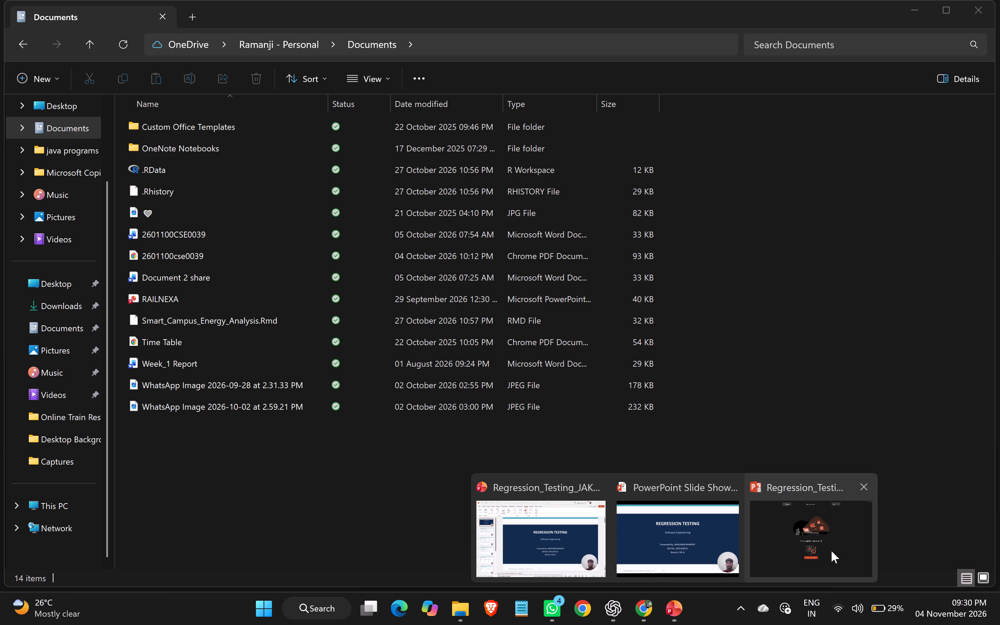
{"action": "left_click", "coordinate": [831, 551]}
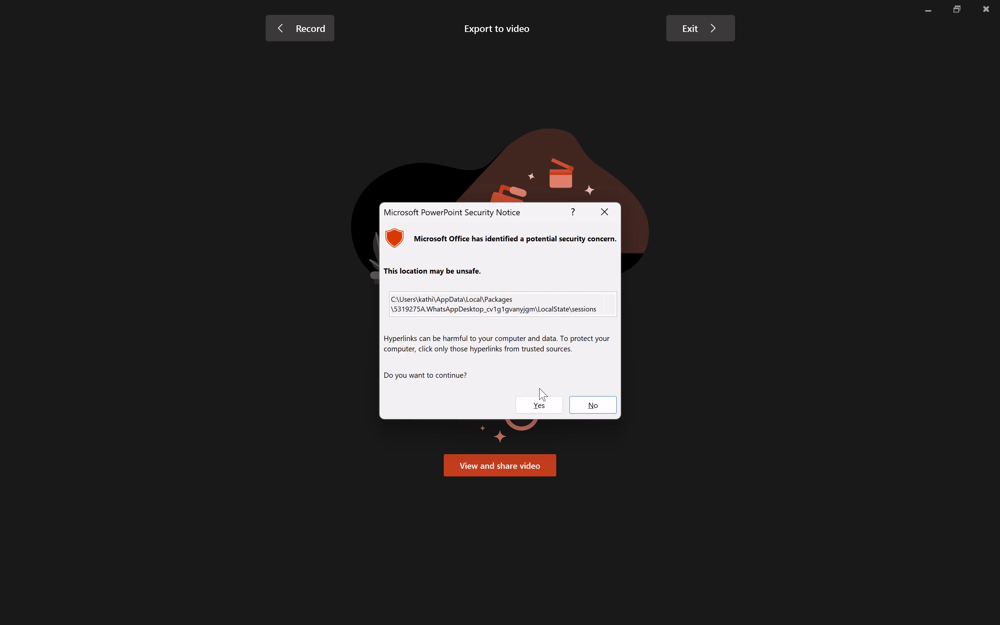
{"action": "left_click", "coordinate": [543, 403]}
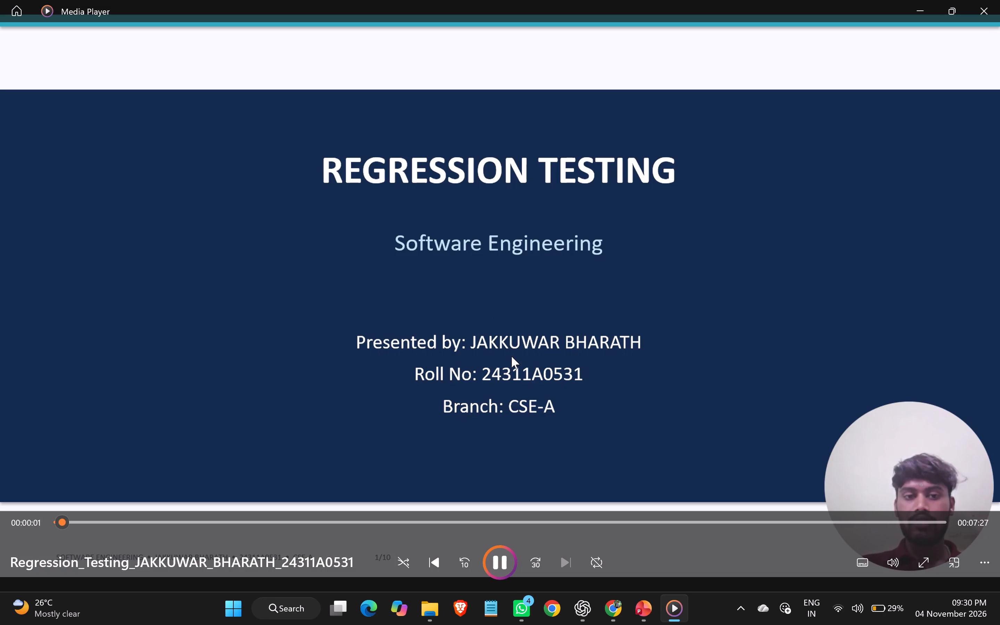
Look through the additional options for the playing video and pause it on the opening slide.
{"action": "left_click", "coordinate": [988, 558]}
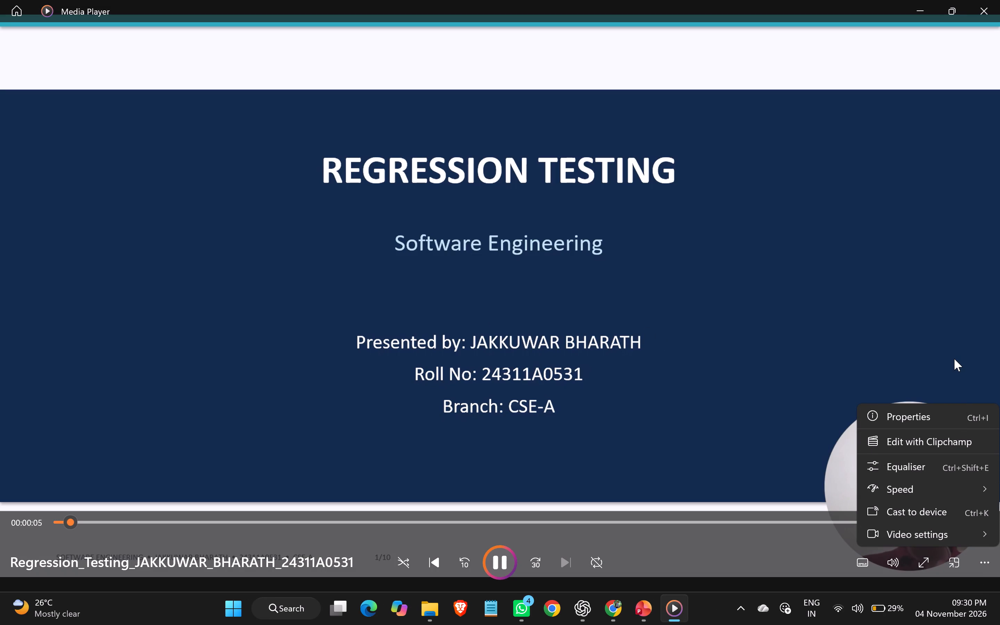
{"action": "left_click", "coordinate": [954, 358]}
{"action": "left_click", "coordinate": [628, 436]}
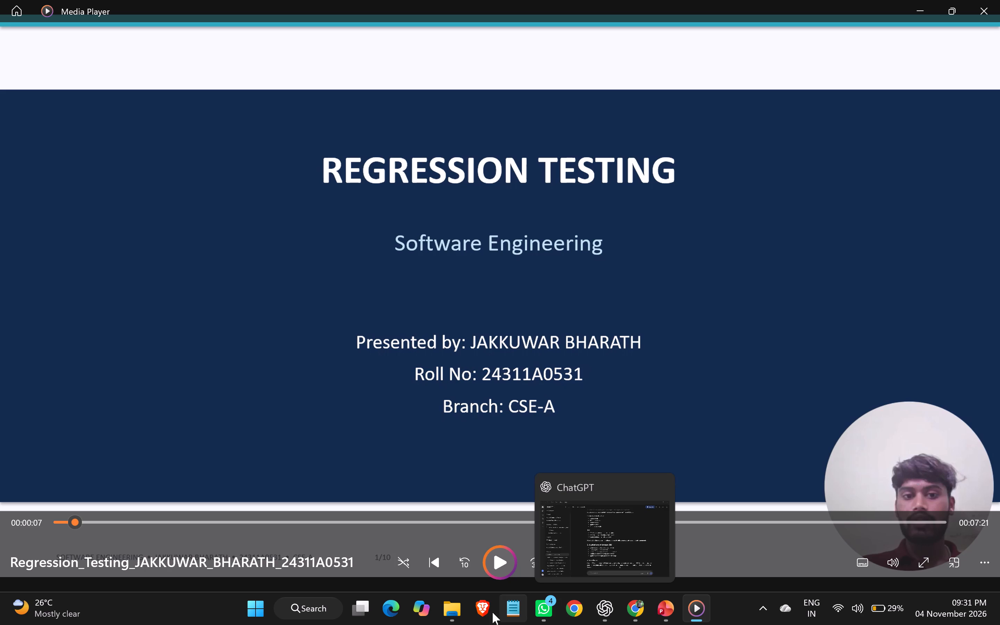
Return to File Explorer, go to Home and check the Captures folder for the exported video.
{"action": "left_click", "coordinate": [455, 608]}
{"action": "left_click", "coordinate": [436, 577]}
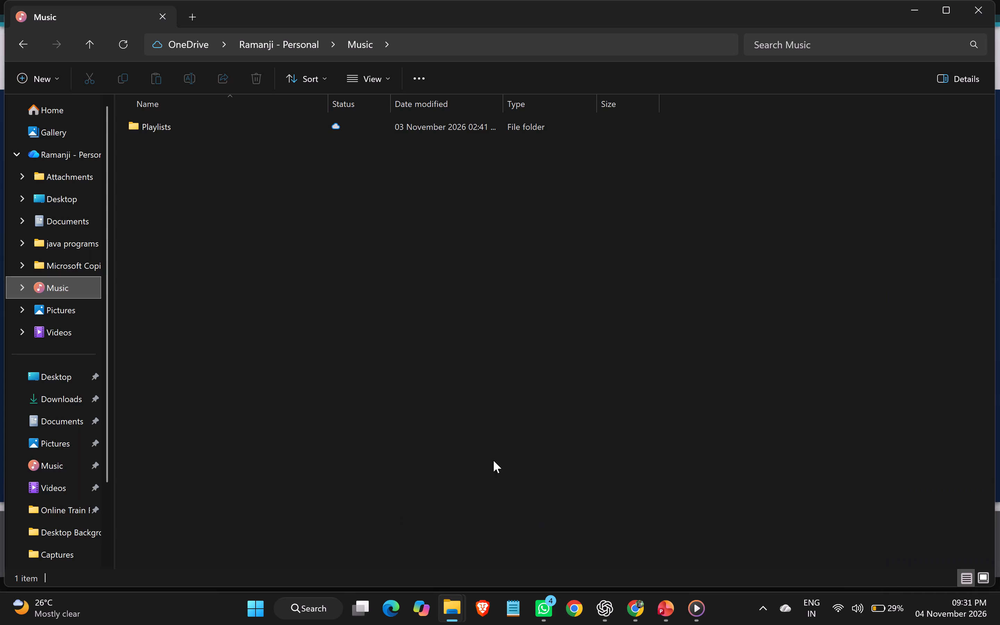
{"action": "scroll", "coordinate": [61, 200], "scroll_direction": "up", "scroll_amount": 3}
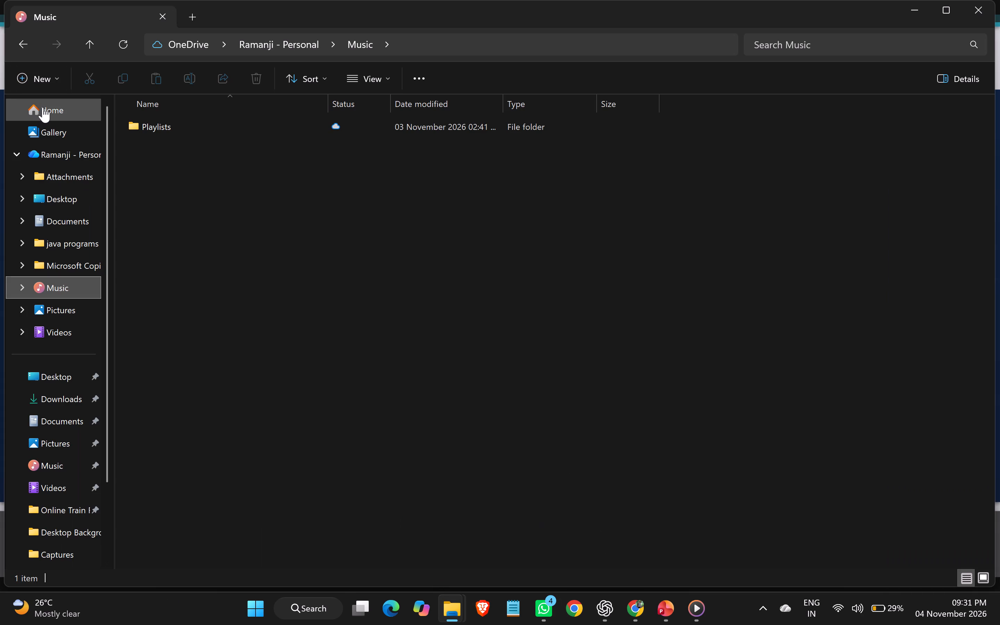
{"action": "left_click", "coordinate": [43, 107]}
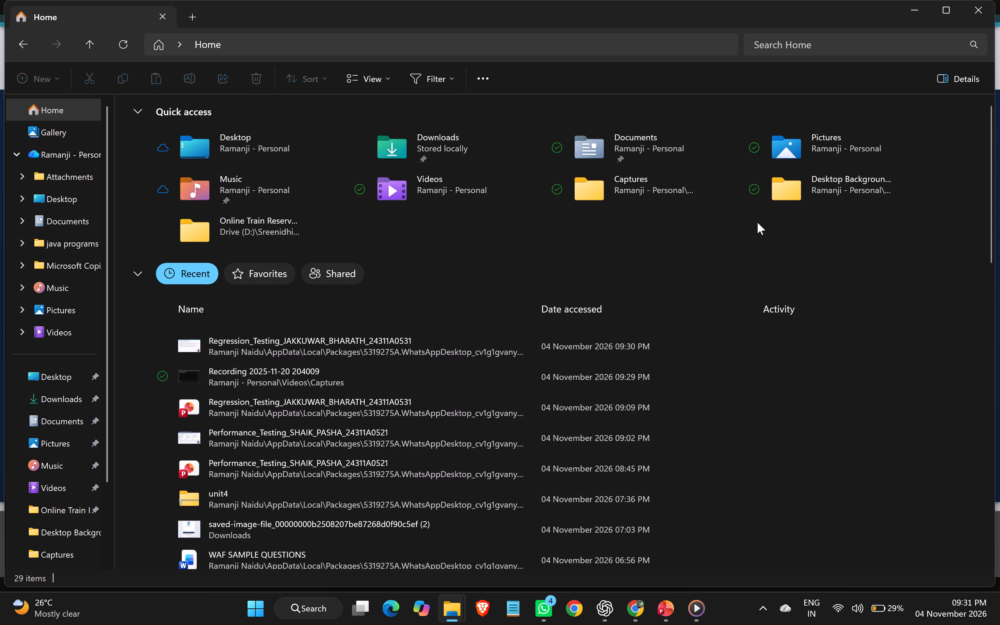
{"action": "left_click", "coordinate": [660, 192]}
{"action": "double_click", "coordinate": [660, 192]}
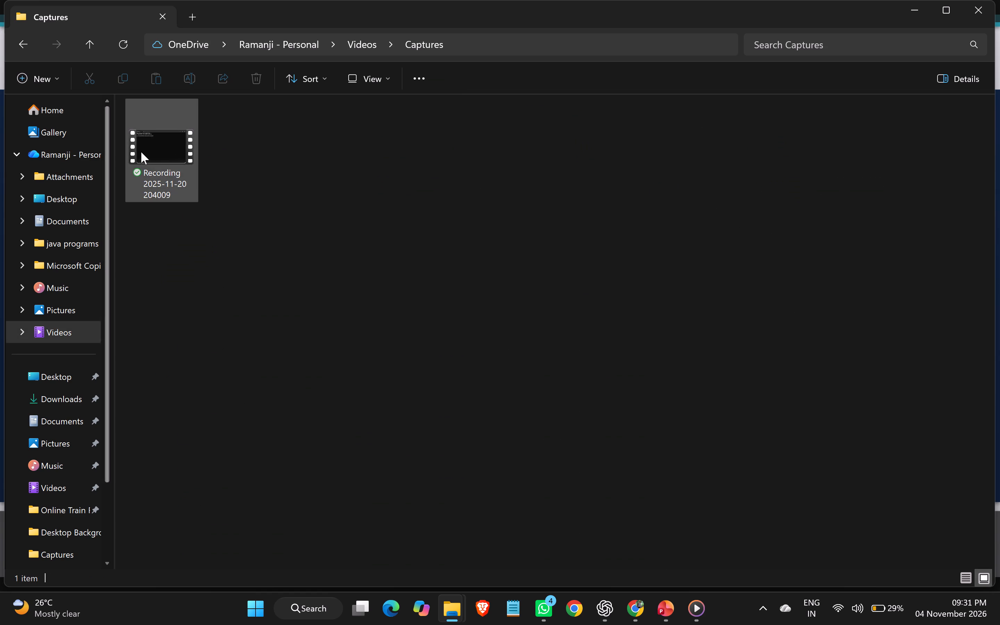
{"action": "scroll", "coordinate": [718, 624], "scroll_direction": "up", "scroll_amount": 1}
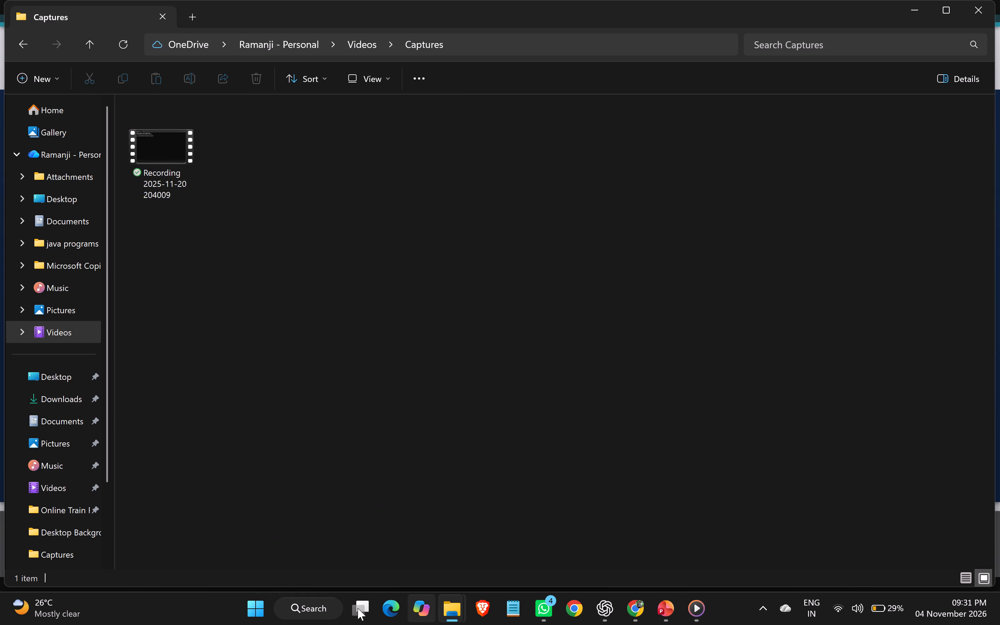
Return to Home in File Explorer, open the most recent Regression Testing video for a brief check, and close Media Player.
{"action": "left_click", "coordinate": [51, 113]}
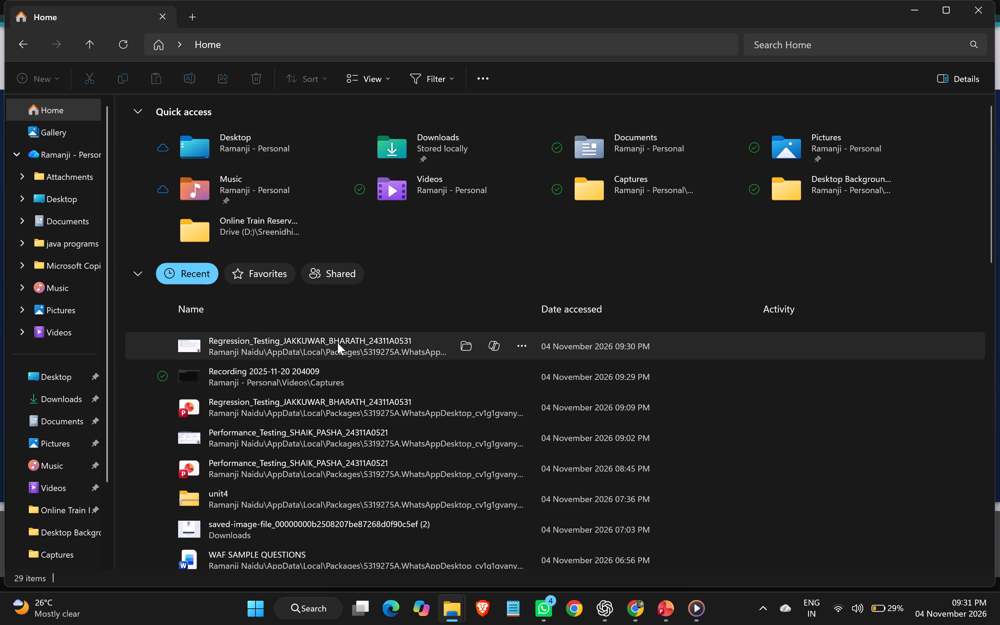
{"action": "double_click", "coordinate": [337, 343]}
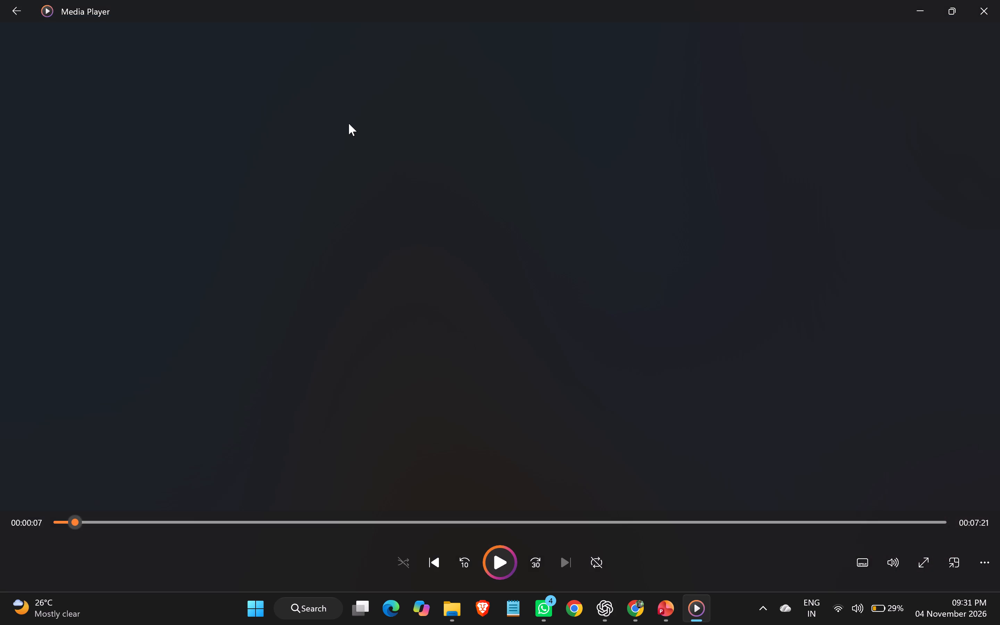
{"action": "left_click", "coordinate": [993, 0]}
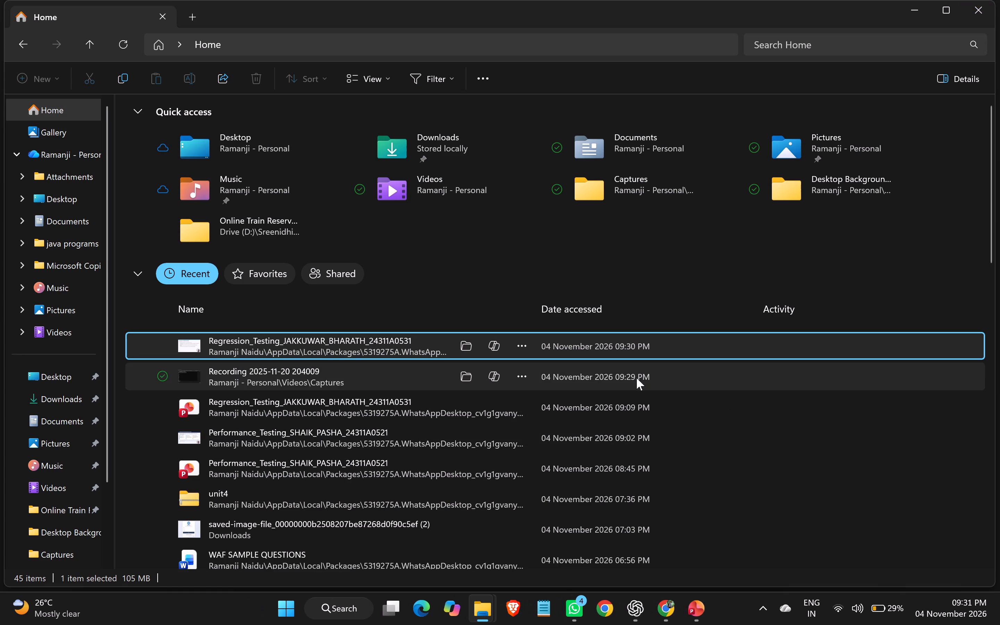
Open the folder that contains the recent Regression Testing video.
{"action": "left_click", "coordinate": [467, 350]}
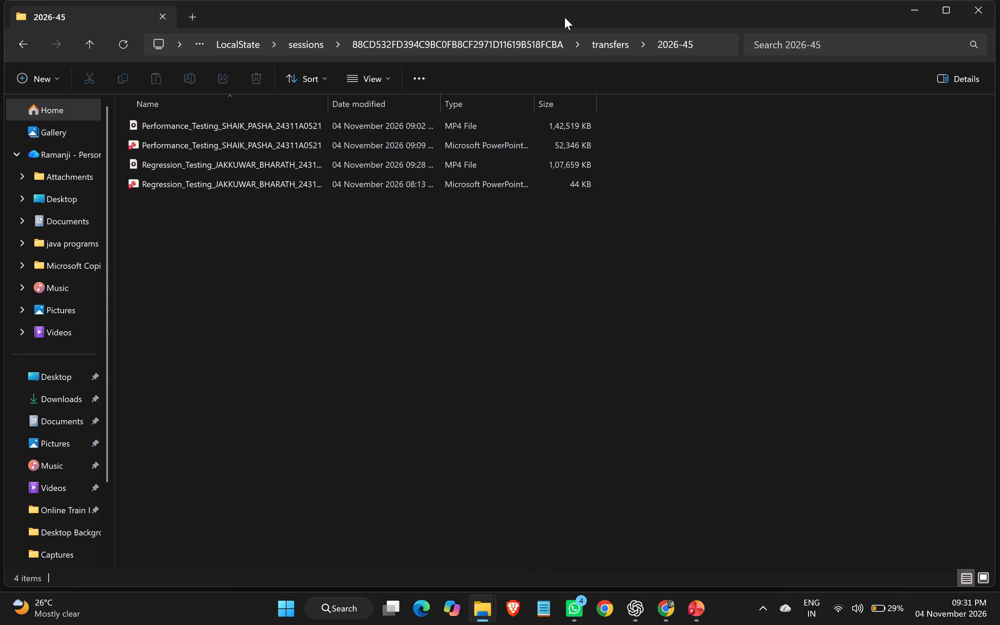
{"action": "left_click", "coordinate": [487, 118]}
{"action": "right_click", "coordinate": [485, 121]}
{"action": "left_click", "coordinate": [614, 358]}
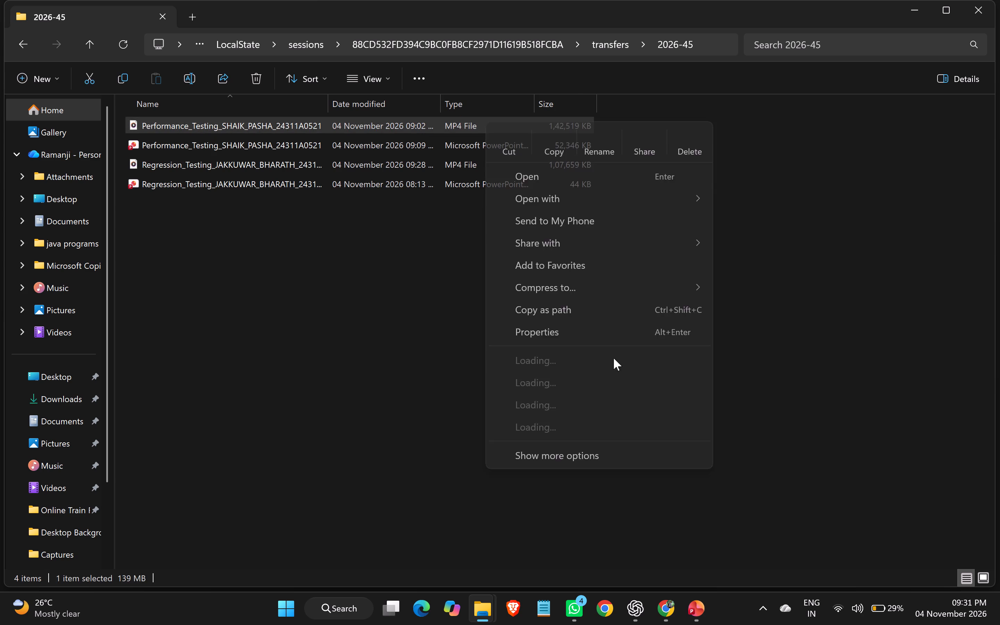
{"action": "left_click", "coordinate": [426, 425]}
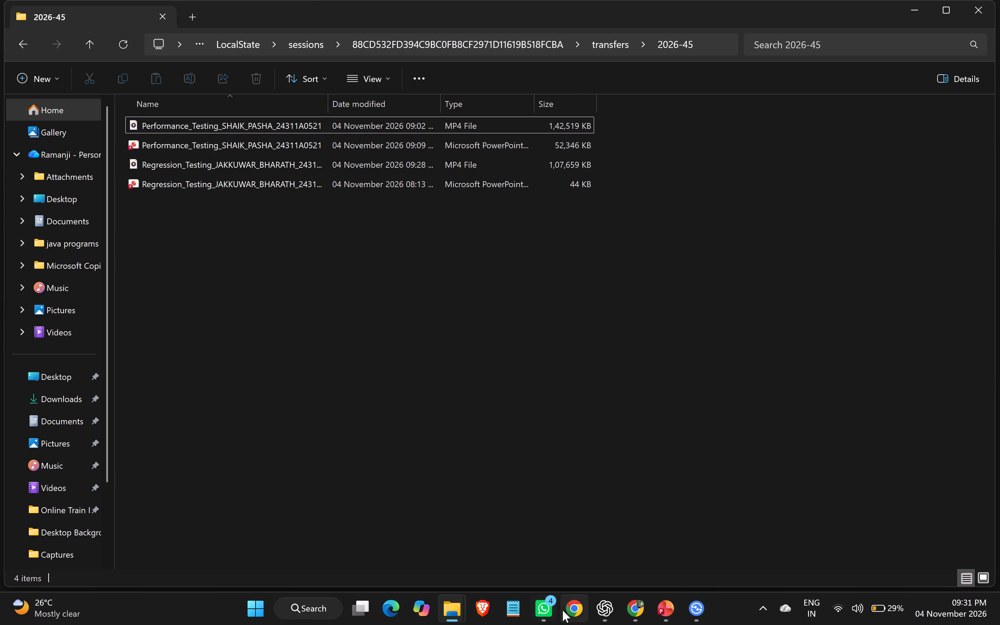
Switch to Google Chrome and open the cse.suh.edu.in profile marked with the letter R.
{"action": "left_click", "coordinate": [574, 605]}
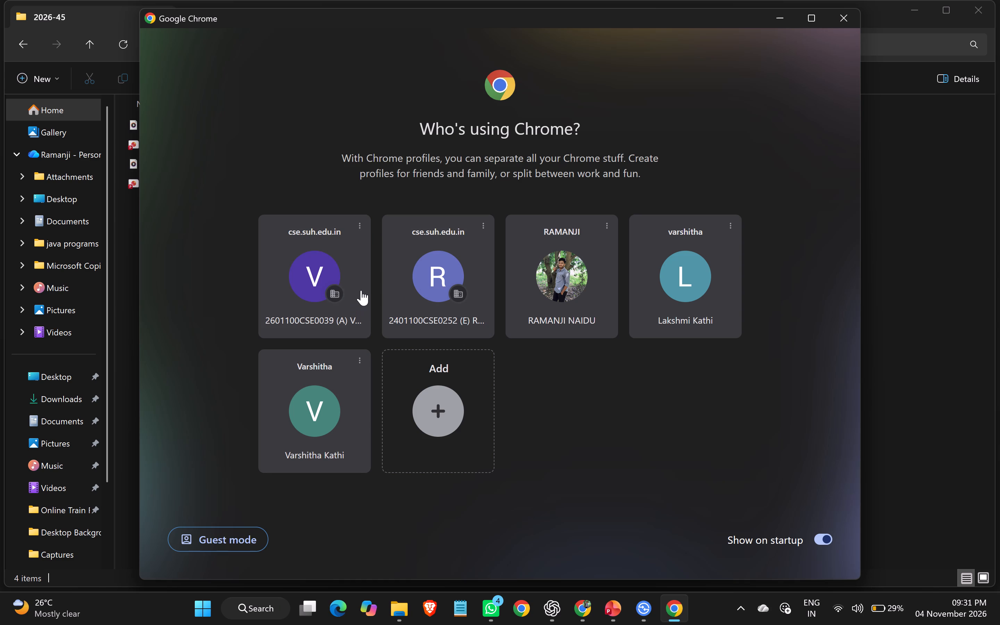
{"action": "left_click", "coordinate": [432, 274]}
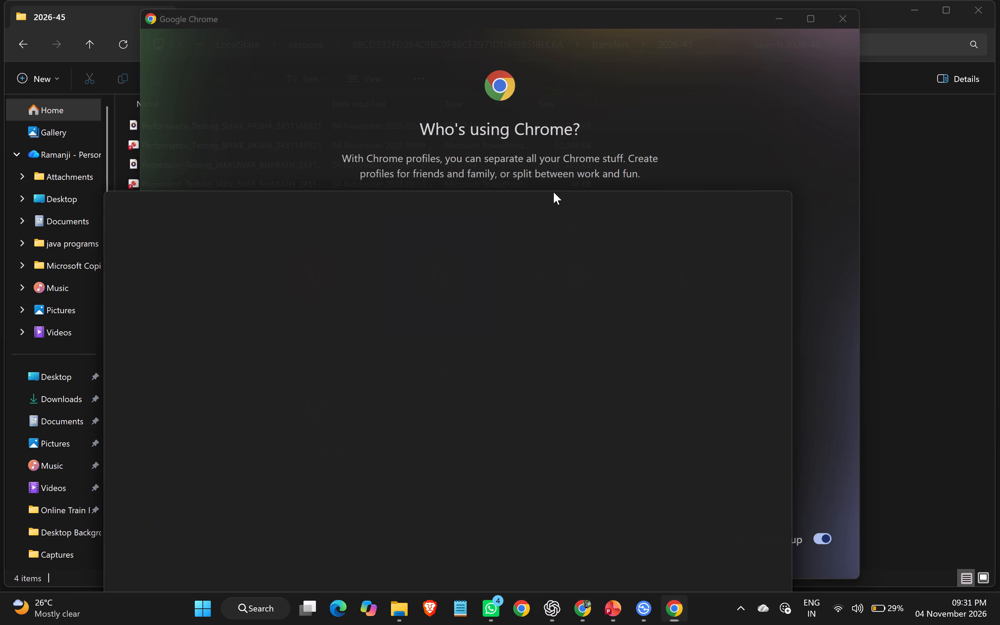
{"action": "left_click", "coordinate": [759, 186]}
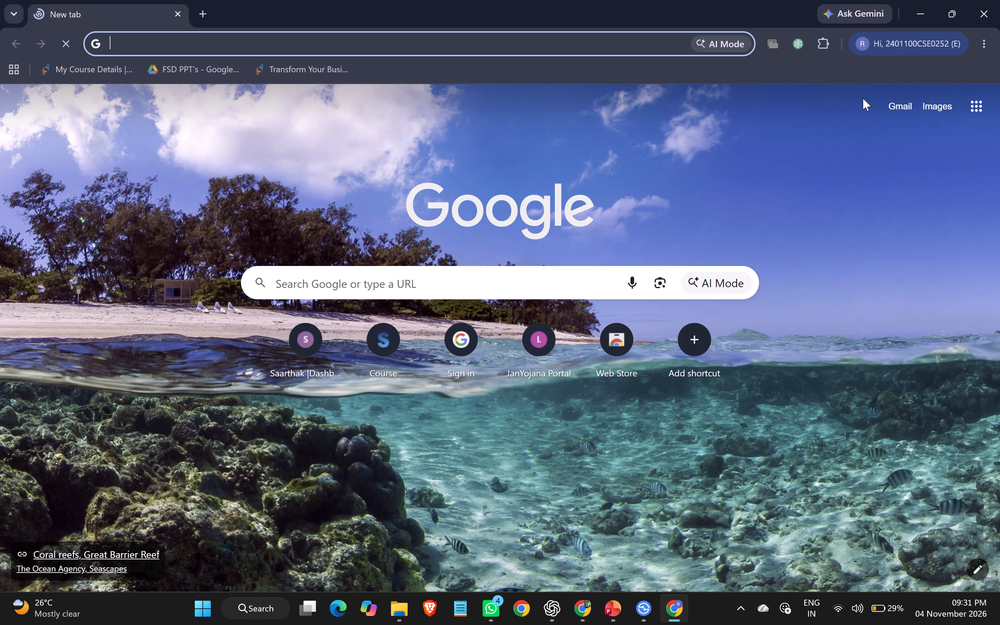
{"action": "left_click", "coordinate": [977, 0]}
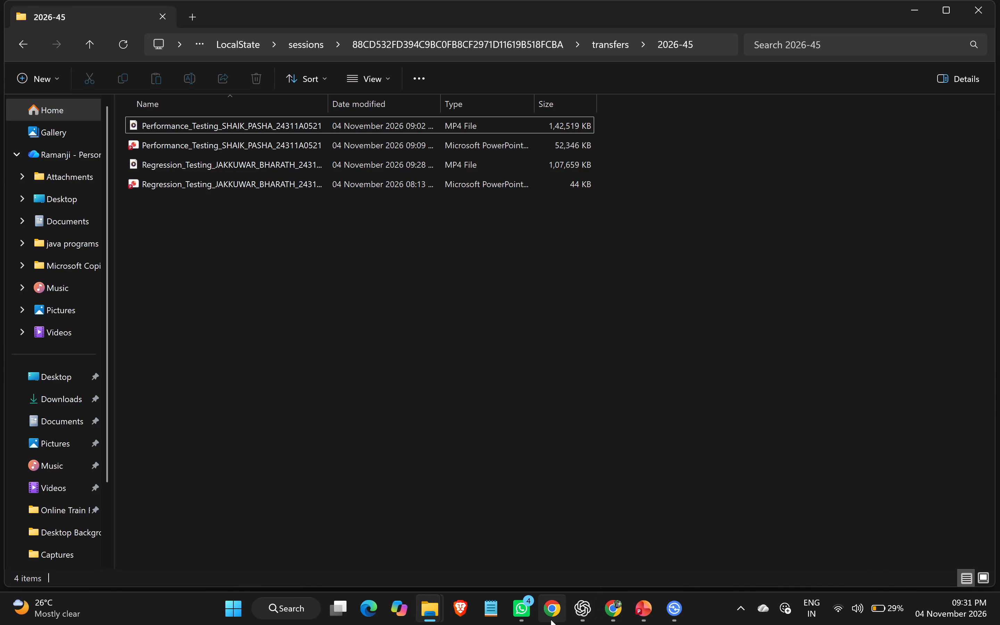
{"action": "left_click", "coordinate": [549, 614]}
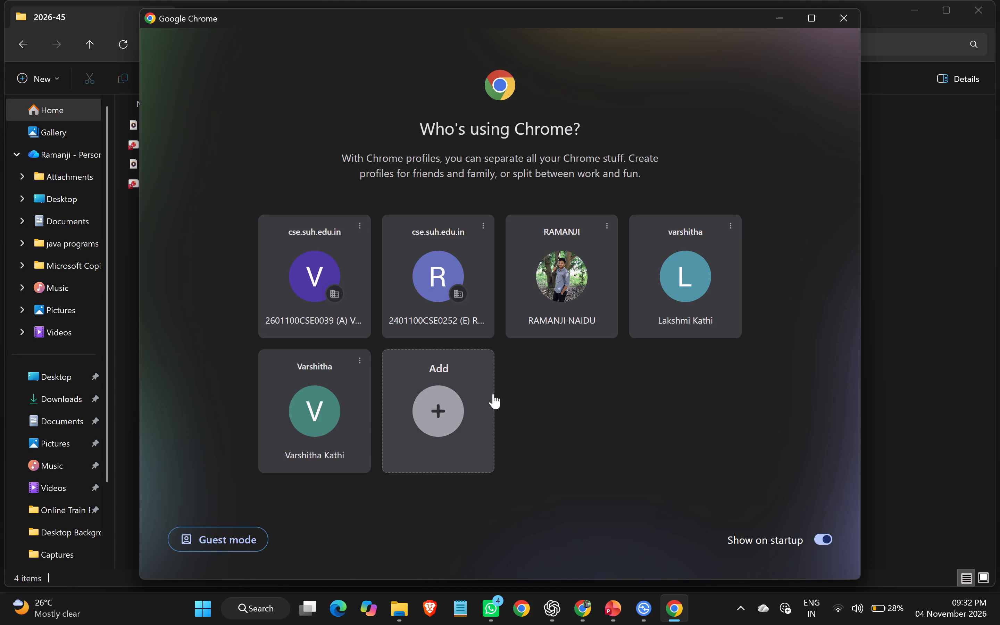
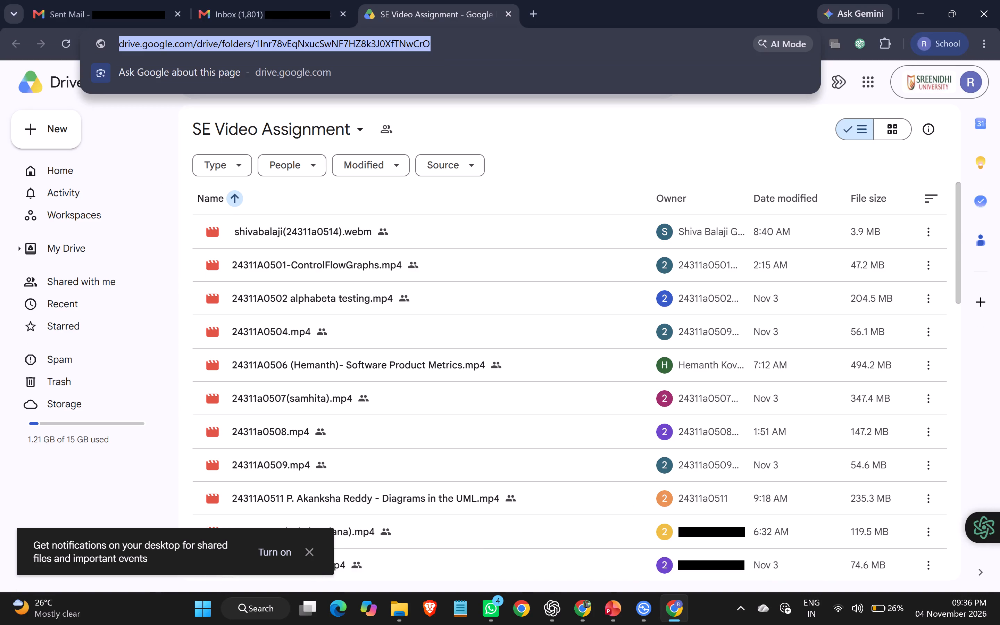
Copy the web address of the SE Video Assignment folder in Google Drive.
{"action": "key", "text": "ctrl+c"}
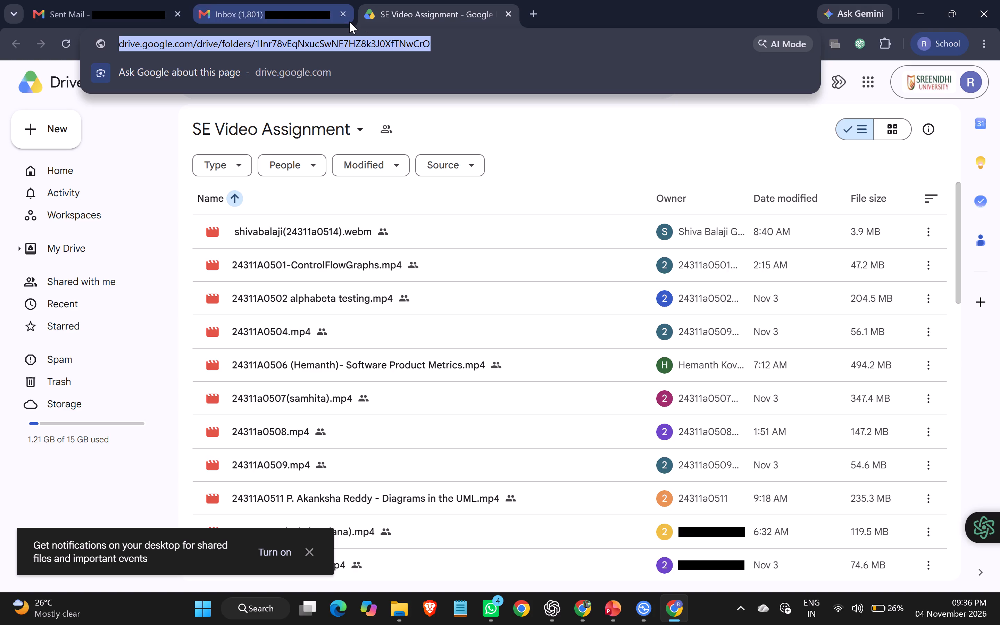
Launch another Google Chrome window to bring up the choice of user profiles.
{"action": "double_click", "coordinate": [521, 599]}
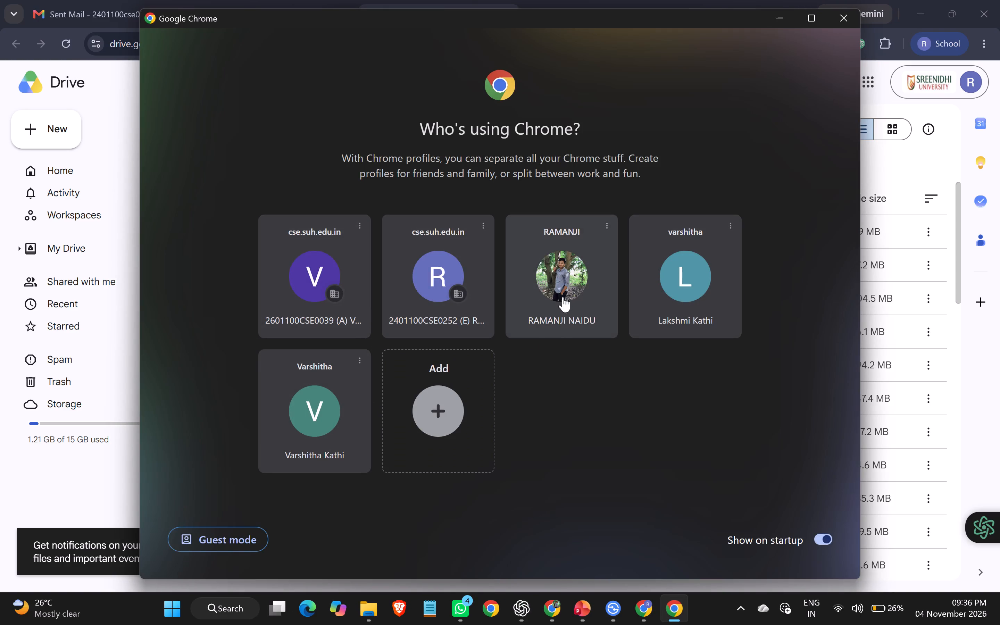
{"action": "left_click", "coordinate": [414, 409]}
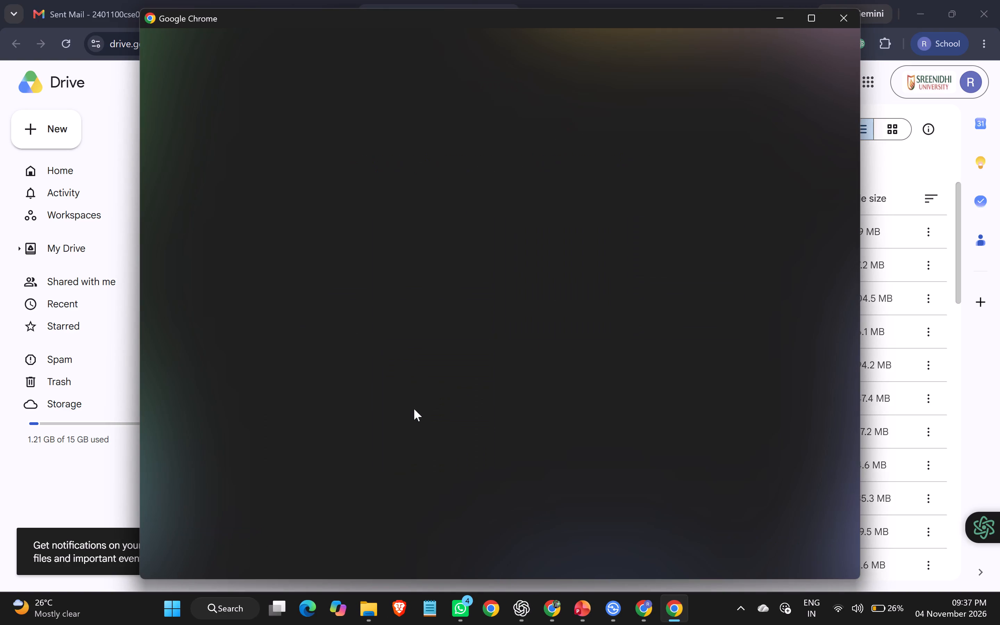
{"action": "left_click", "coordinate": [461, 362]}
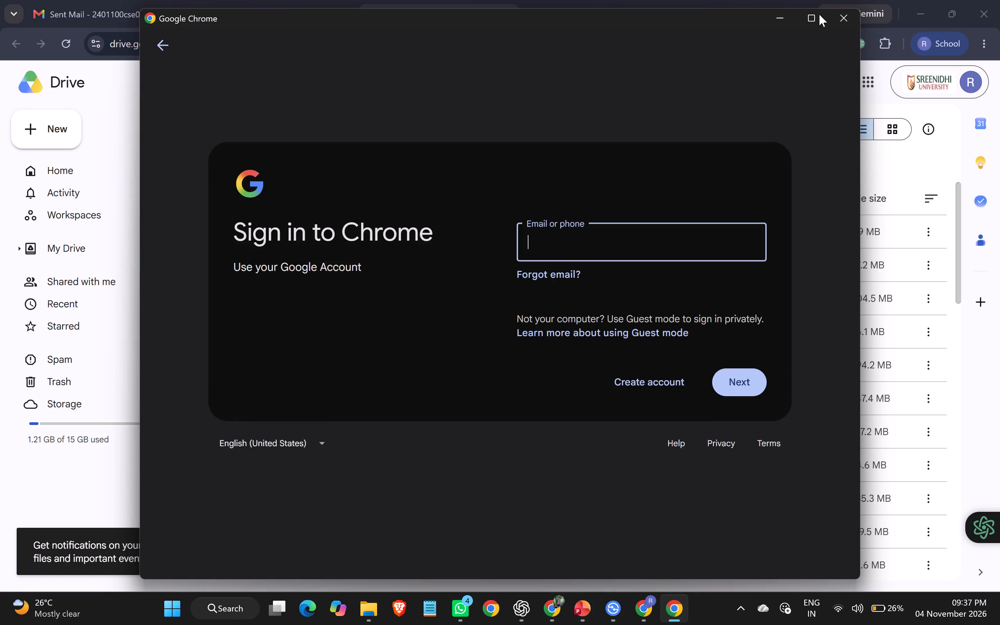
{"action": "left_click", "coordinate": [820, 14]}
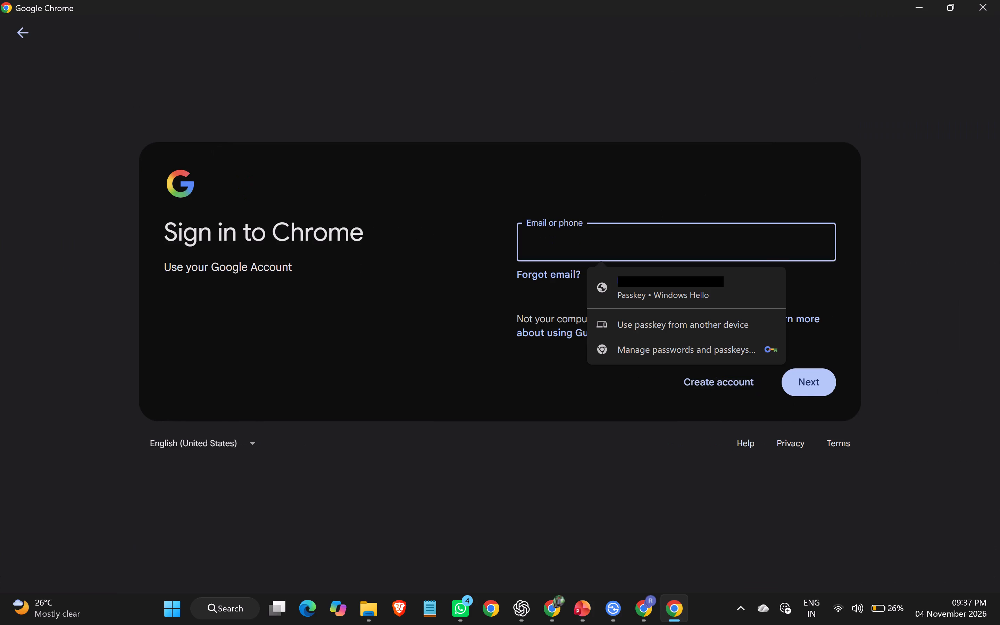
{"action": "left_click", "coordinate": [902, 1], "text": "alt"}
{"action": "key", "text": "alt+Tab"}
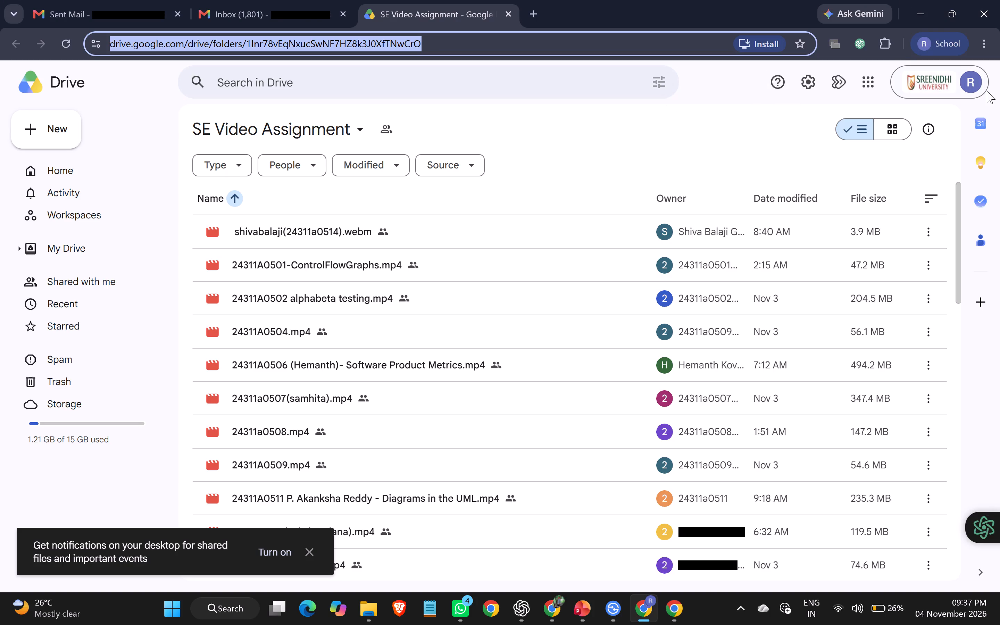
Switch Google Drive to the other signed-in account, the SNIST one marked with the letter B.
{"action": "left_click", "coordinate": [972, 79]}
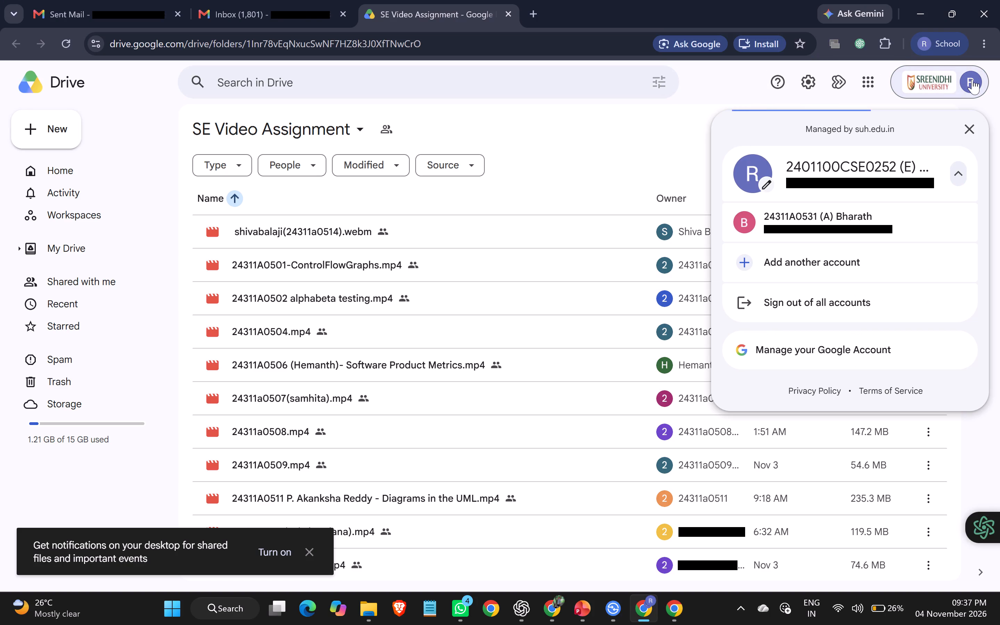
{"action": "left_click", "coordinate": [858, 222]}
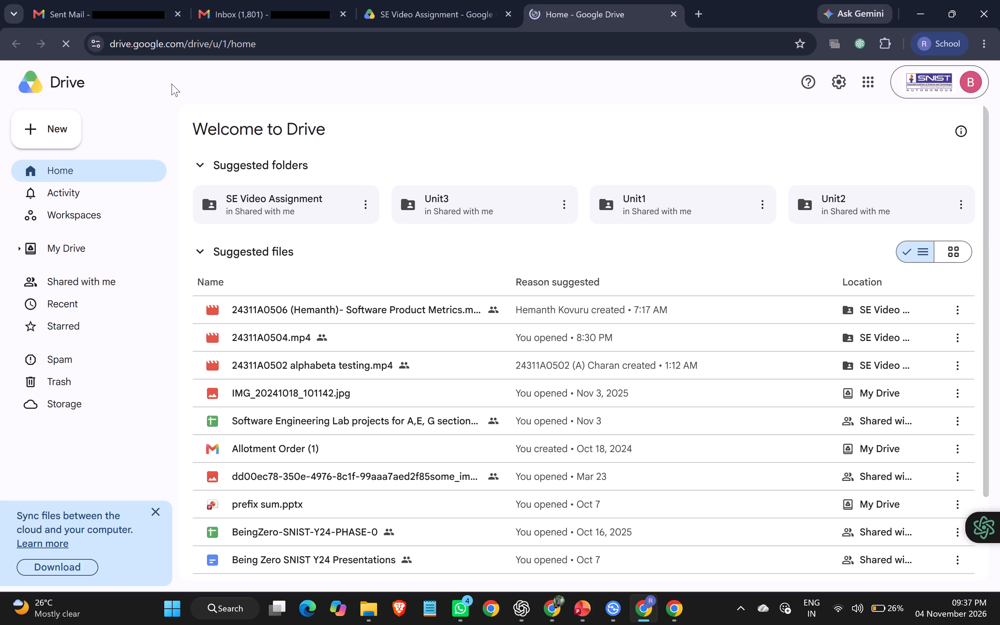
Start a file upload in the SNIST account's Drive.
{"action": "left_click", "coordinate": [59, 127]}
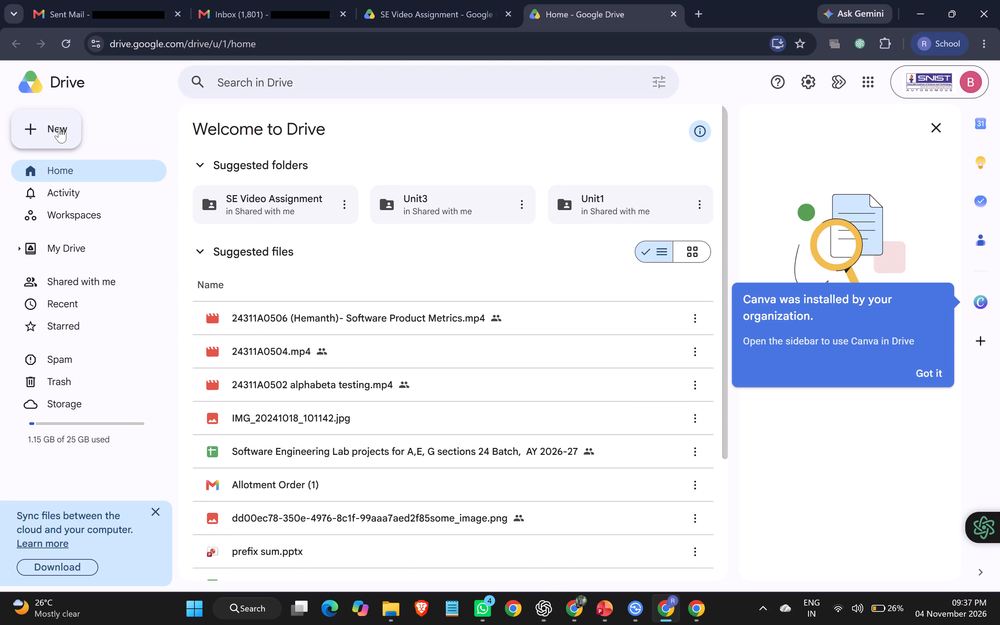
{"action": "left_click", "coordinate": [59, 127]}
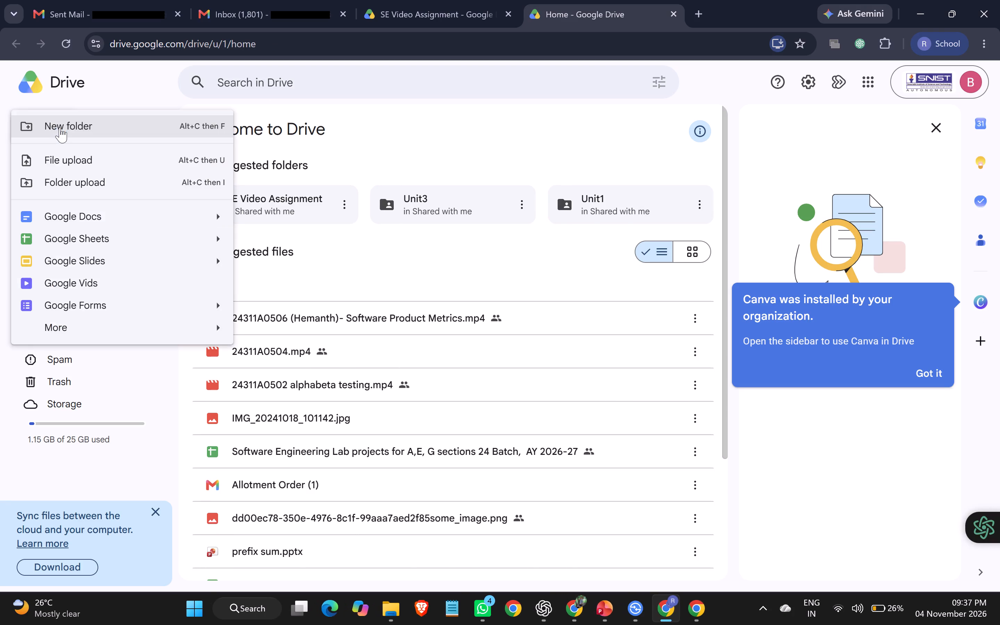
{"action": "left_click", "coordinate": [92, 153]}
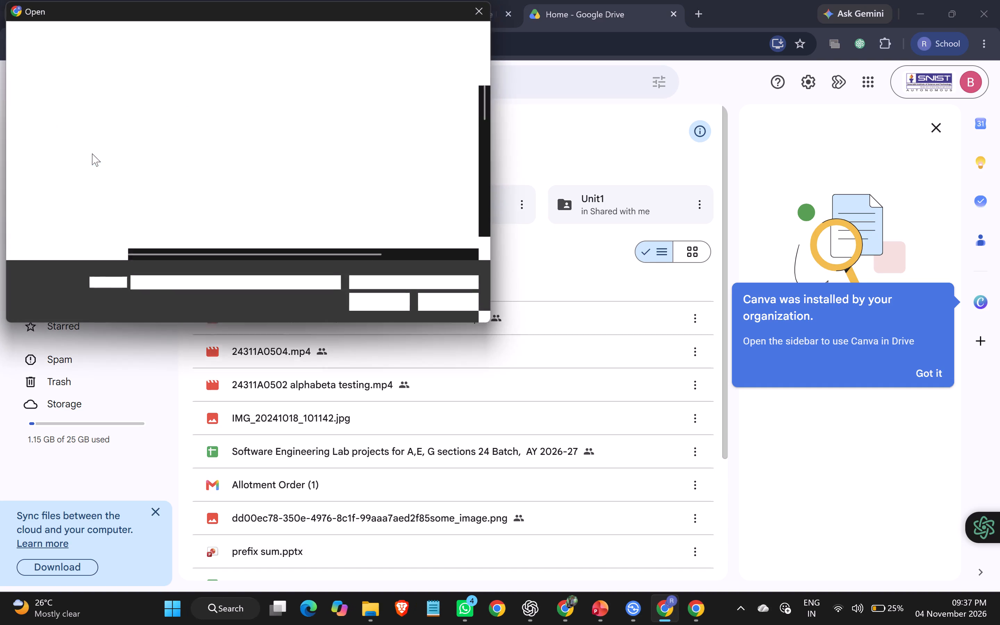
Look for the exported video in Home, the Captures folder under Videos, and the AnyDesk screen recordings folder.
{"action": "scroll", "coordinate": [77, 117], "scroll_direction": "up", "scroll_amount": 6}
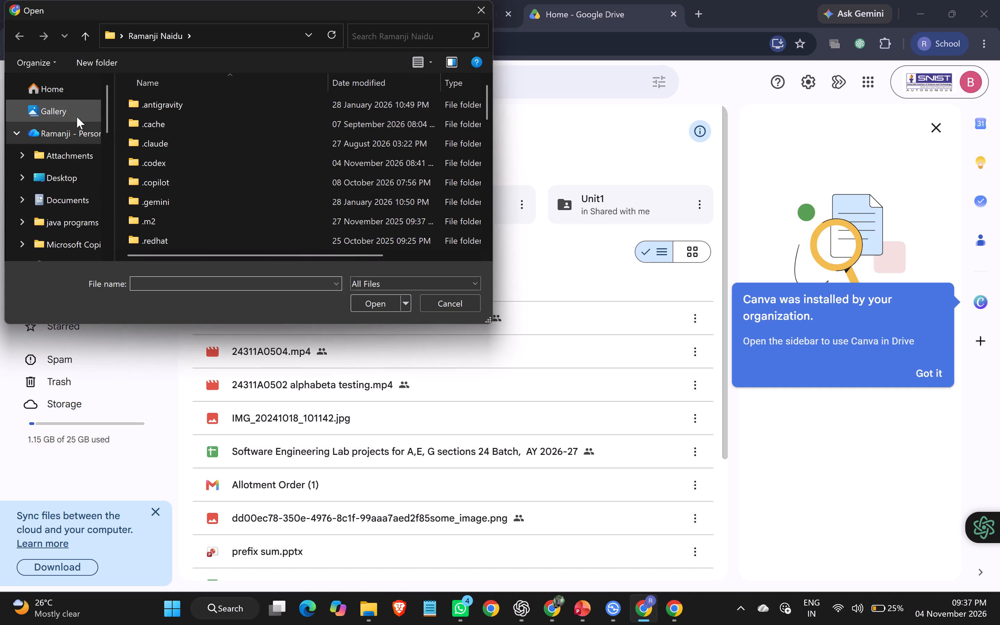
{"action": "left_click", "coordinate": [69, 94]}
{"action": "scroll", "coordinate": [181, 170], "scroll_direction": "down", "scroll_amount": 1}
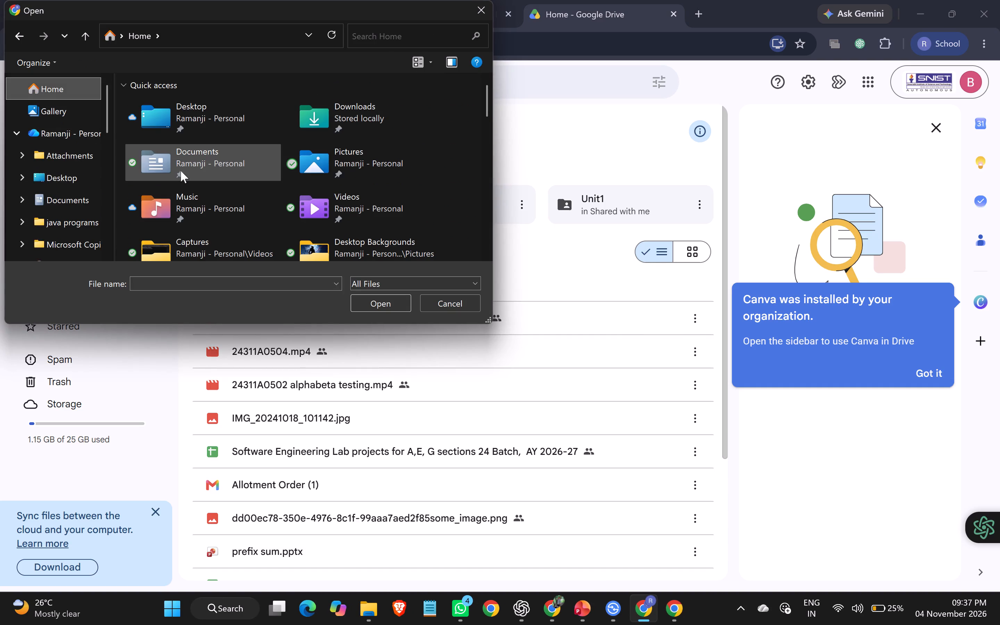
{"action": "scroll", "coordinate": [181, 170], "scroll_direction": "down", "scroll_amount": 3}
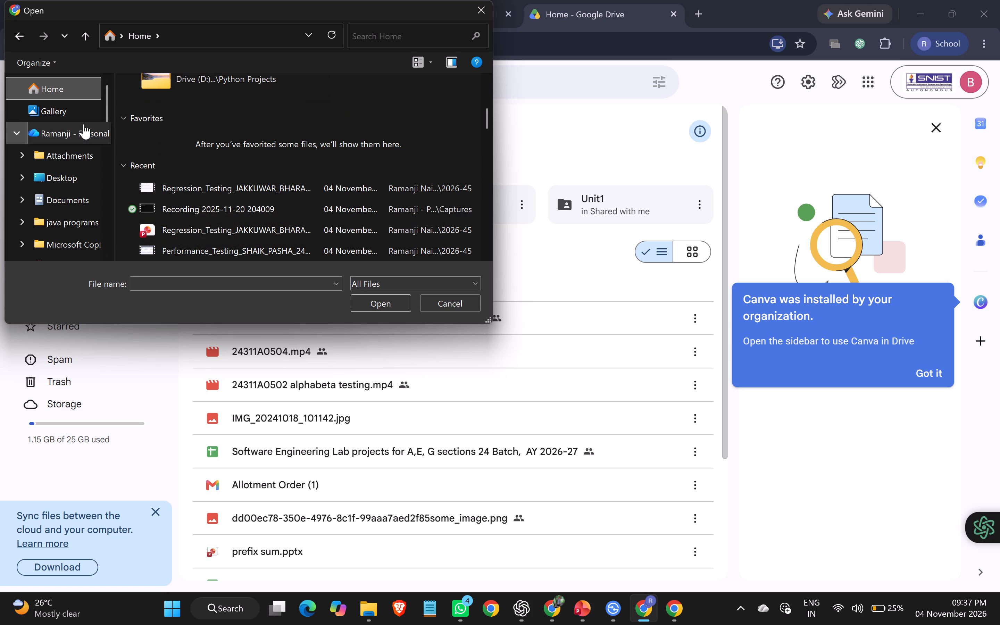
{"action": "scroll", "coordinate": [69, 221], "scroll_direction": "down", "scroll_amount": 1}
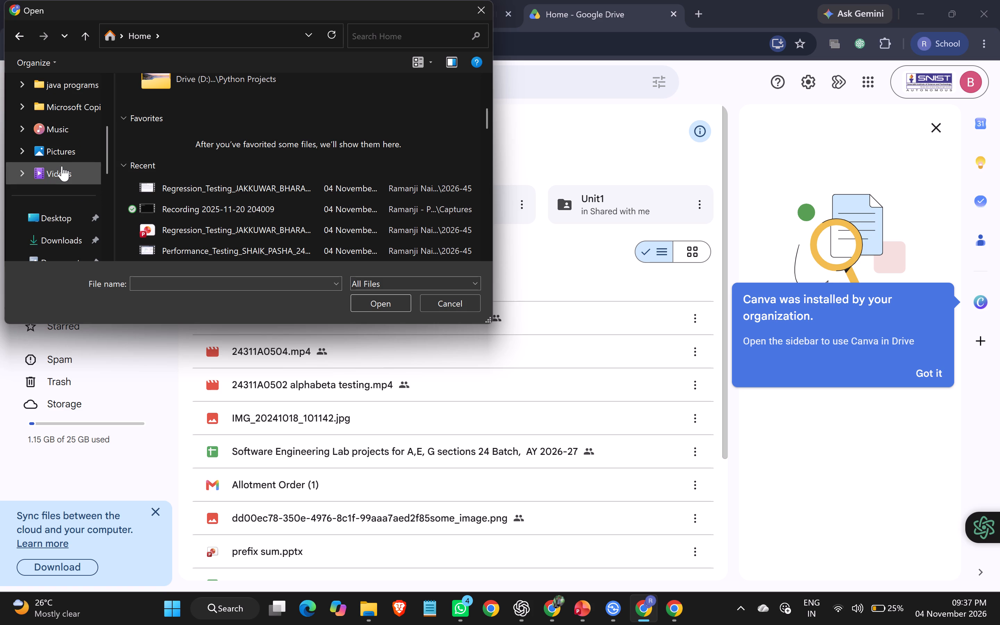
{"action": "left_click", "coordinate": [62, 166]}
{"action": "double_click", "coordinate": [153, 126]}
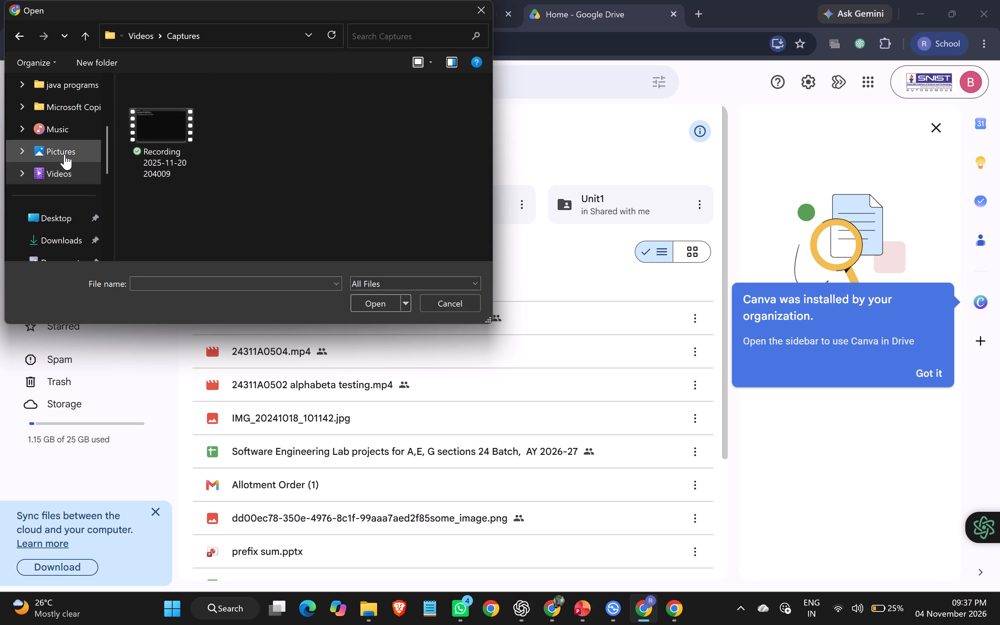
{"action": "scroll", "coordinate": [56, 124], "scroll_direction": "up", "scroll_amount": 1}
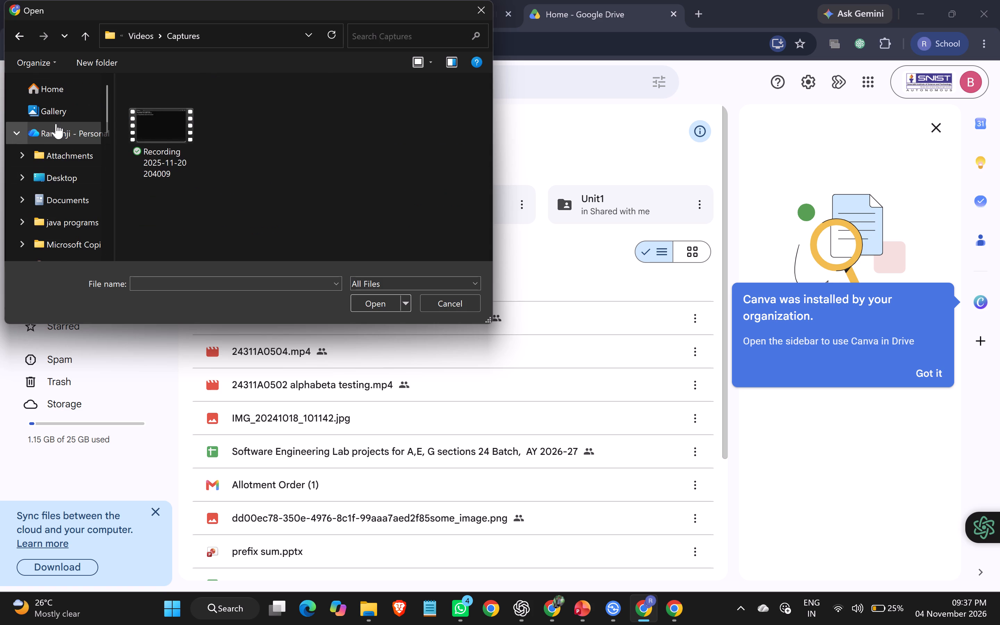
{"action": "scroll", "coordinate": [56, 124], "scroll_direction": "up", "scroll_amount": 1}
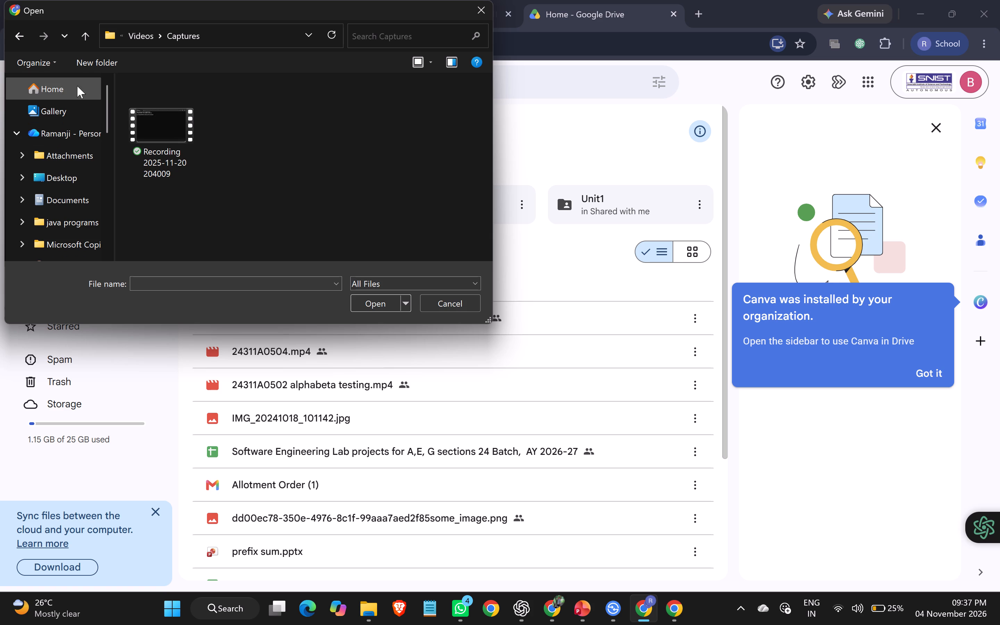
{"action": "left_click", "coordinate": [145, 30]}
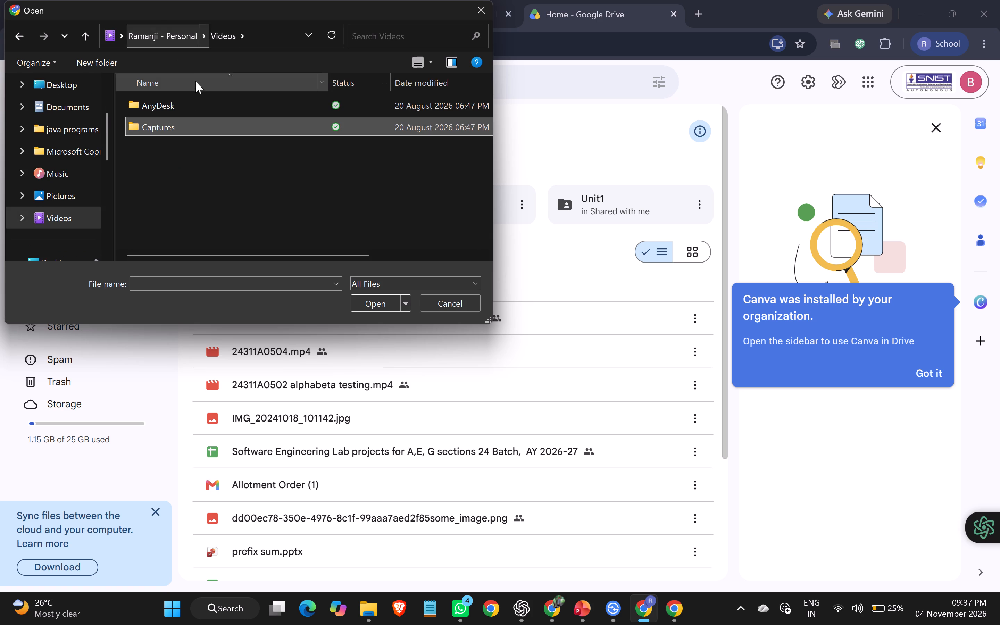
{"action": "double_click", "coordinate": [194, 100]}
{"action": "double_click", "coordinate": [194, 100]}
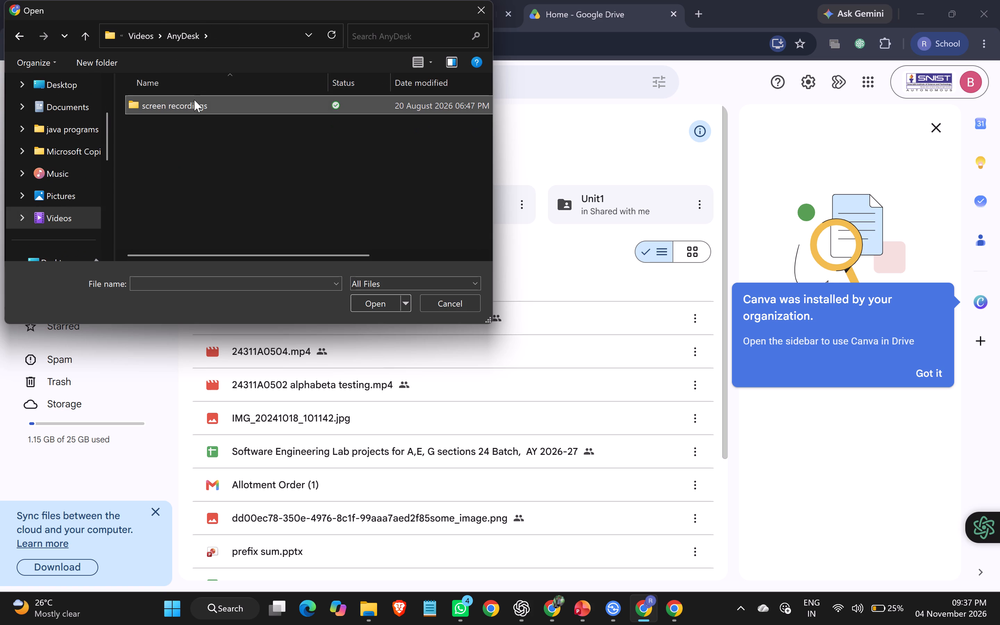
{"action": "scroll", "coordinate": [72, 118], "scroll_direction": "up", "scroll_amount": 4}
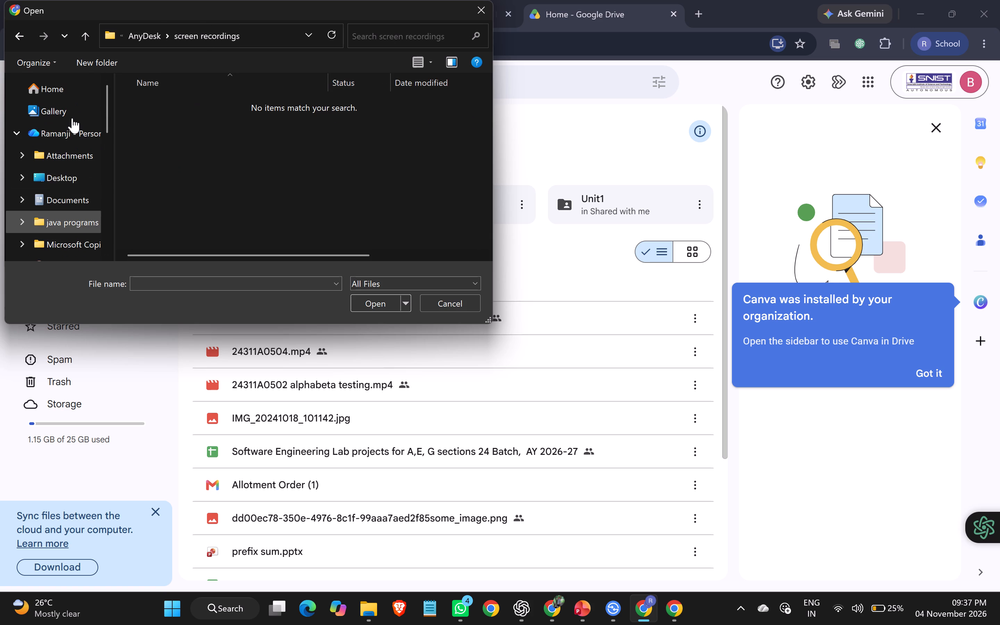
{"action": "scroll", "coordinate": [72, 118], "scroll_direction": "up", "scroll_amount": 2}
Upload the most recent Regression Testing video from the recent files in Home to Drive.
{"action": "left_click", "coordinate": [69, 93]}
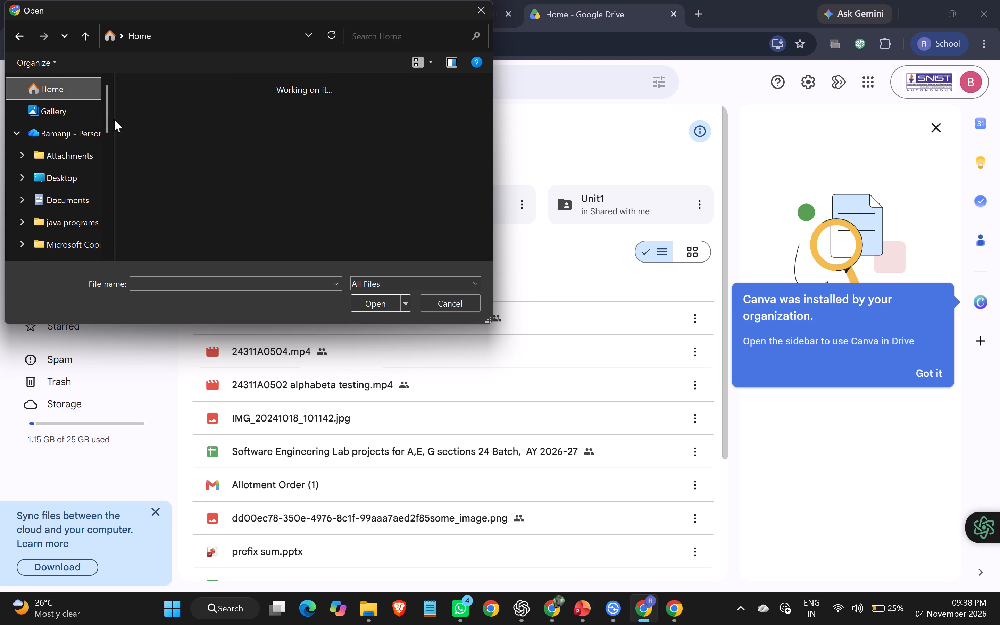
{"action": "scroll", "coordinate": [163, 171], "scroll_direction": "down", "scroll_amount": 1}
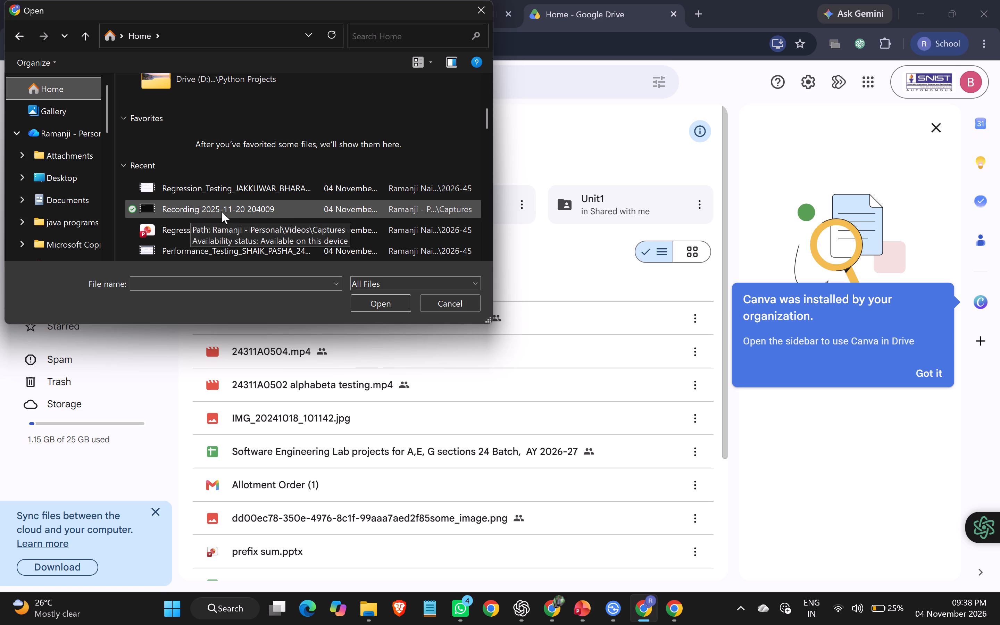
{"action": "scroll", "coordinate": [183, 246], "scroll_direction": "down", "scroll_amount": 1}
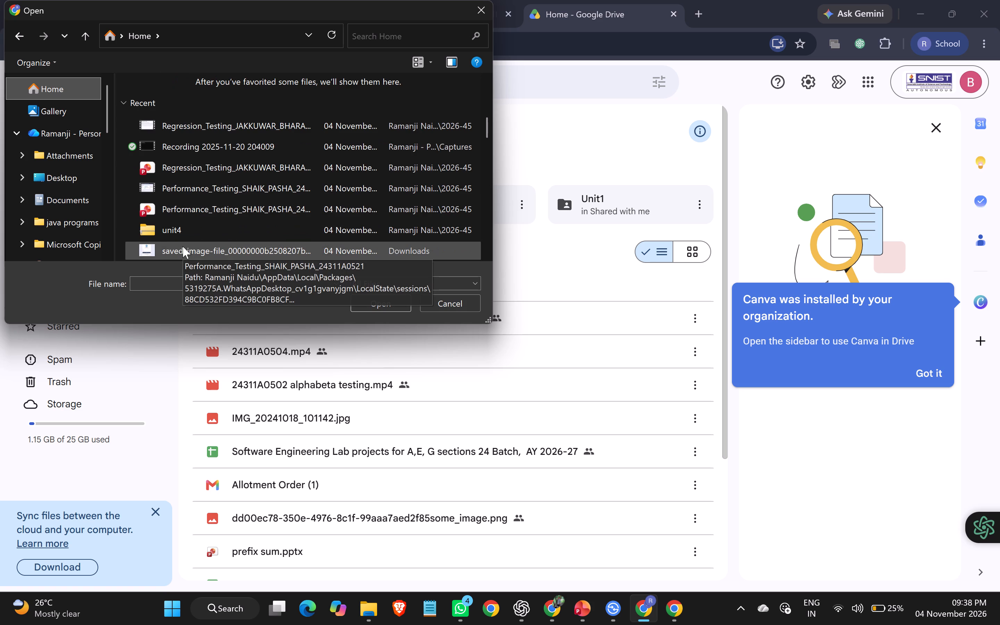
{"action": "left_click", "coordinate": [214, 124]}
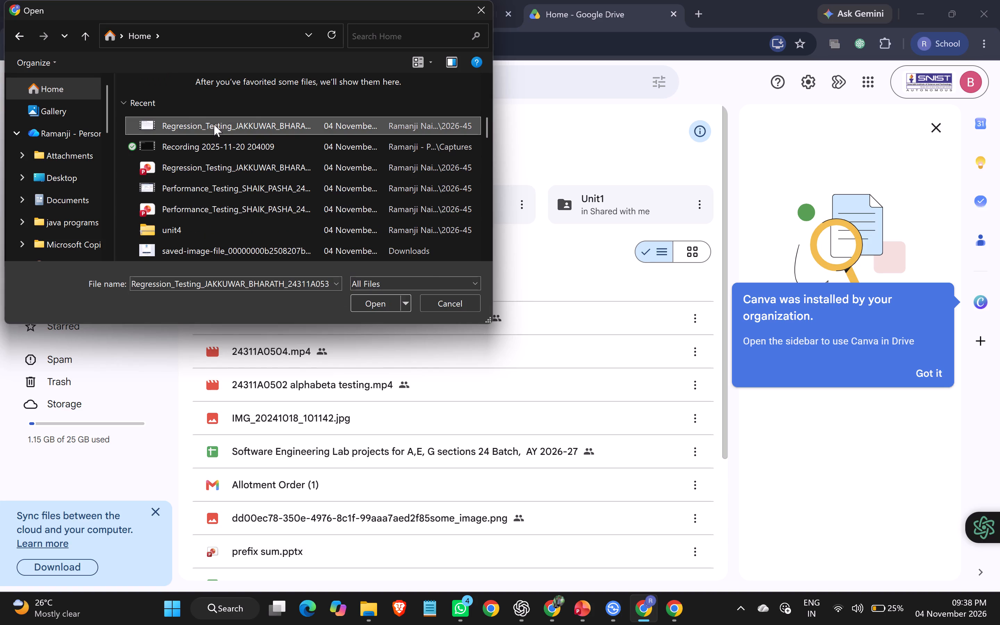
{"action": "left_click", "coordinate": [214, 124]}
{"action": "left_click", "coordinate": [366, 297]}
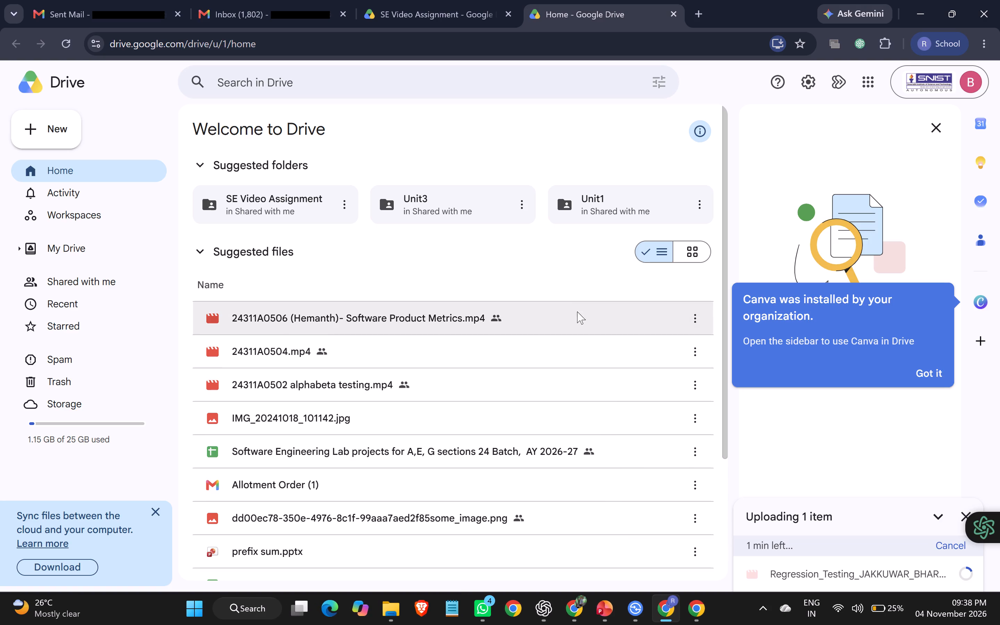
Select the SE Video Assignment folder to view its details, and expand and look through the suggested files.
{"action": "scroll", "coordinate": [586, 312], "scroll_direction": "down", "scroll_amount": 2}
{"action": "scroll", "coordinate": [586, 312], "scroll_direction": "up", "scroll_amount": 1}
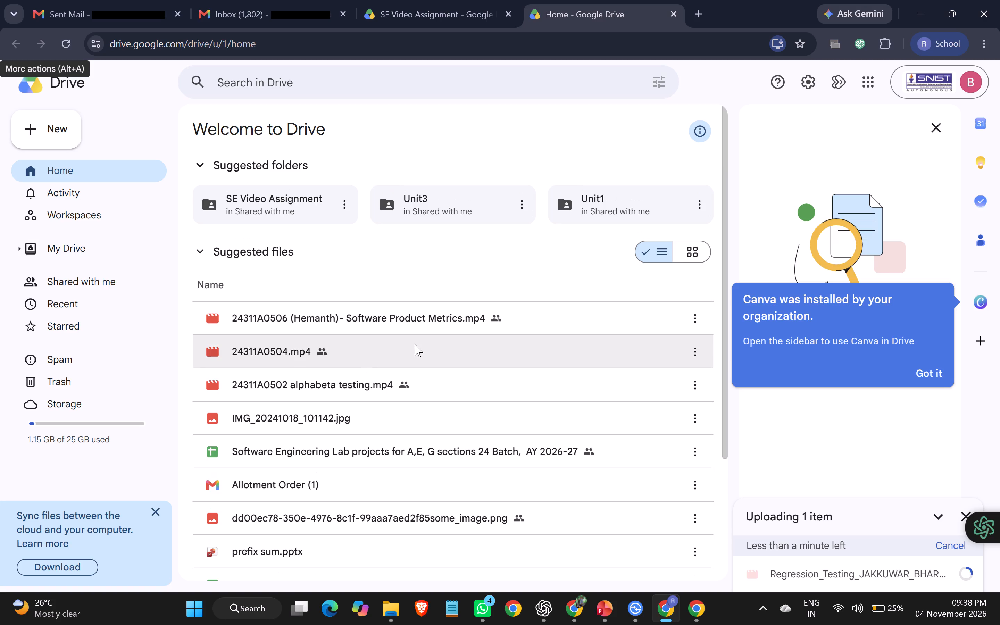
{"action": "left_click", "coordinate": [323, 204]}
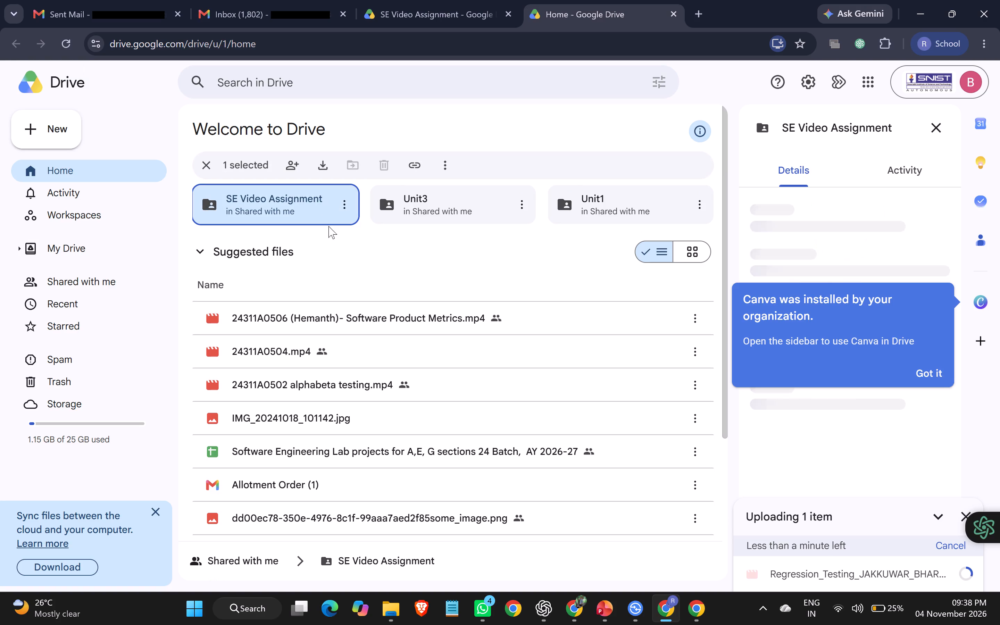
{"action": "scroll", "coordinate": [349, 348], "scroll_direction": "down", "scroll_amount": 4}
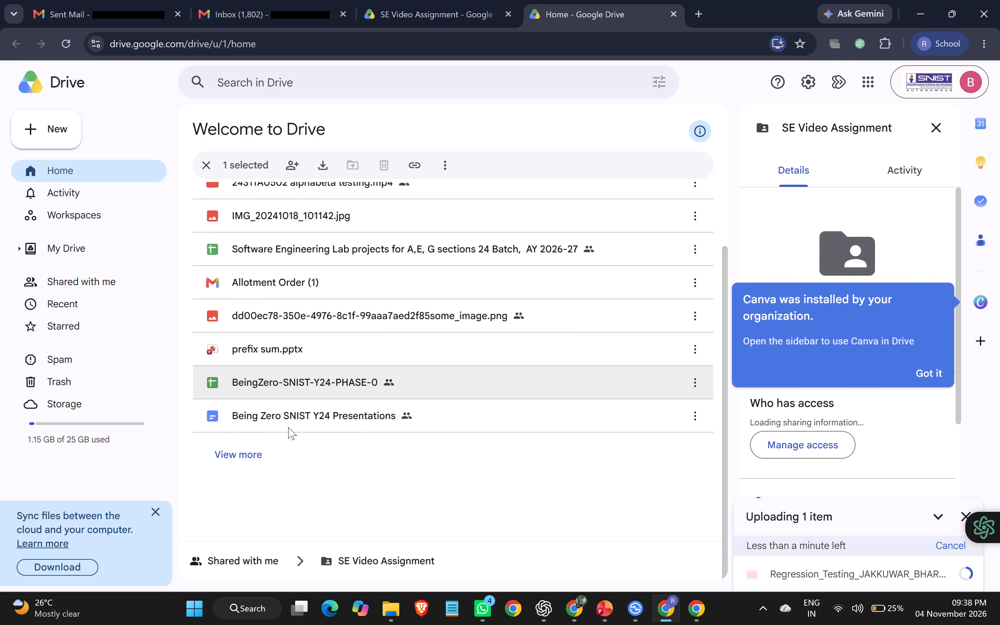
{"action": "left_click", "coordinate": [250, 448]}
{"action": "scroll", "coordinate": [278, 416], "scroll_direction": "down", "scroll_amount": 2}
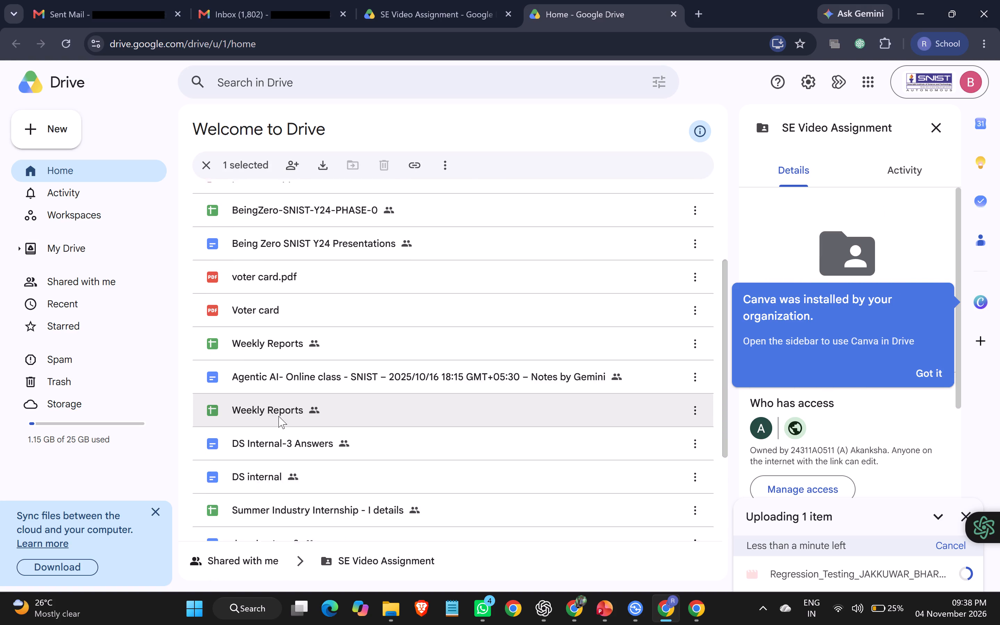
{"action": "scroll", "coordinate": [278, 416], "scroll_direction": "up", "scroll_amount": 7}
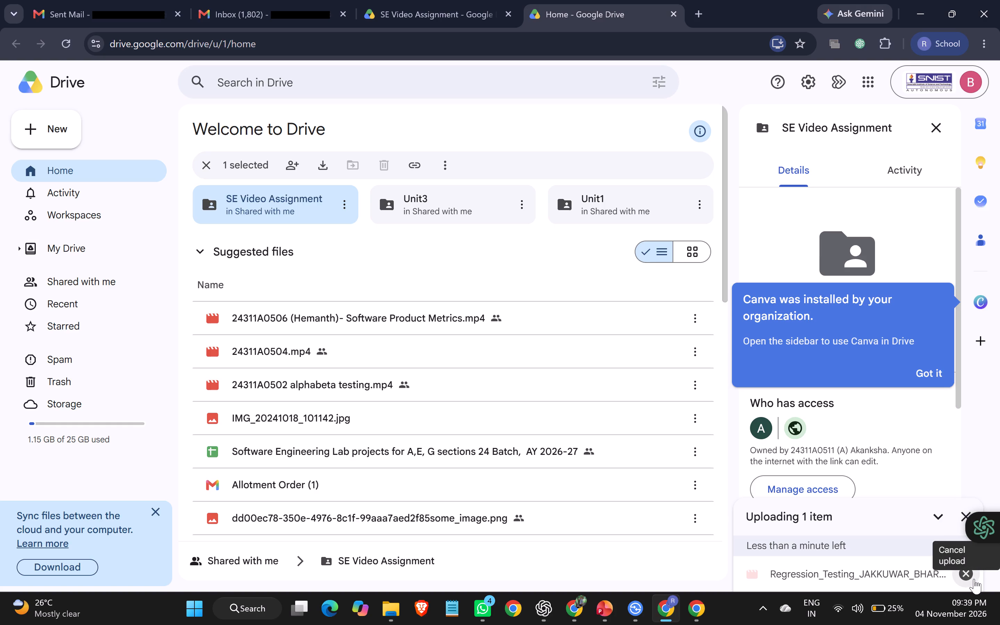
Open the uploaded Regression Testing video in Drive for a brief check, and close the preview.
{"action": "left_click", "coordinate": [890, 568]}
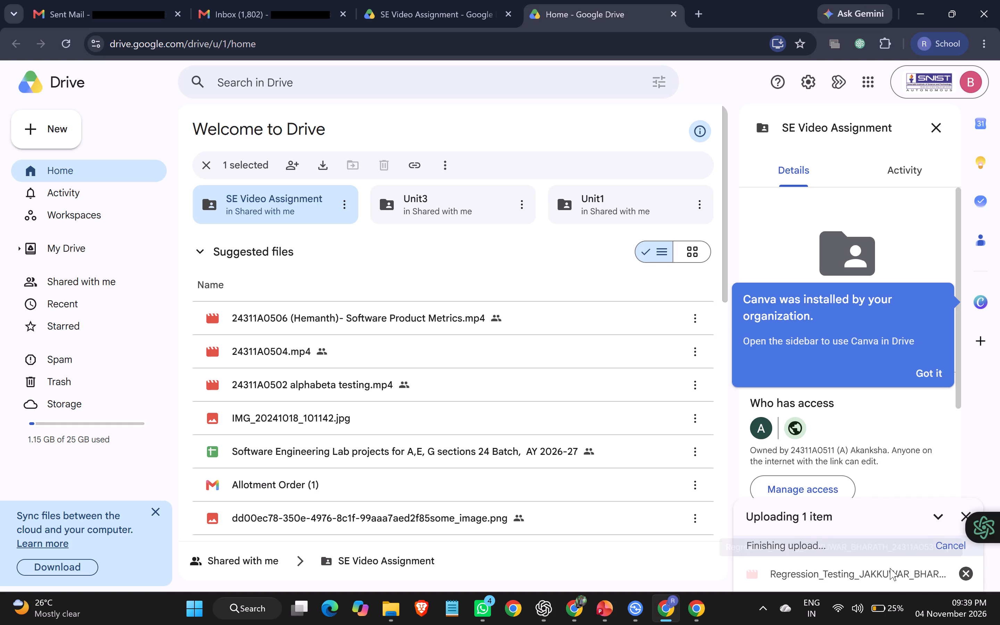
{"action": "left_click", "coordinate": [849, 569]}
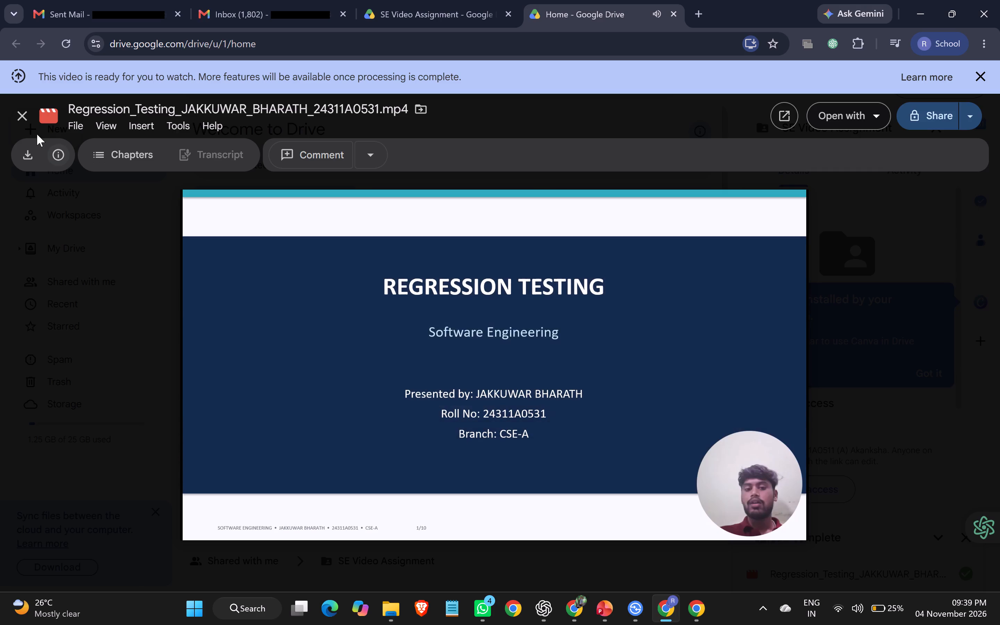
{"action": "left_click", "coordinate": [18, 117]}
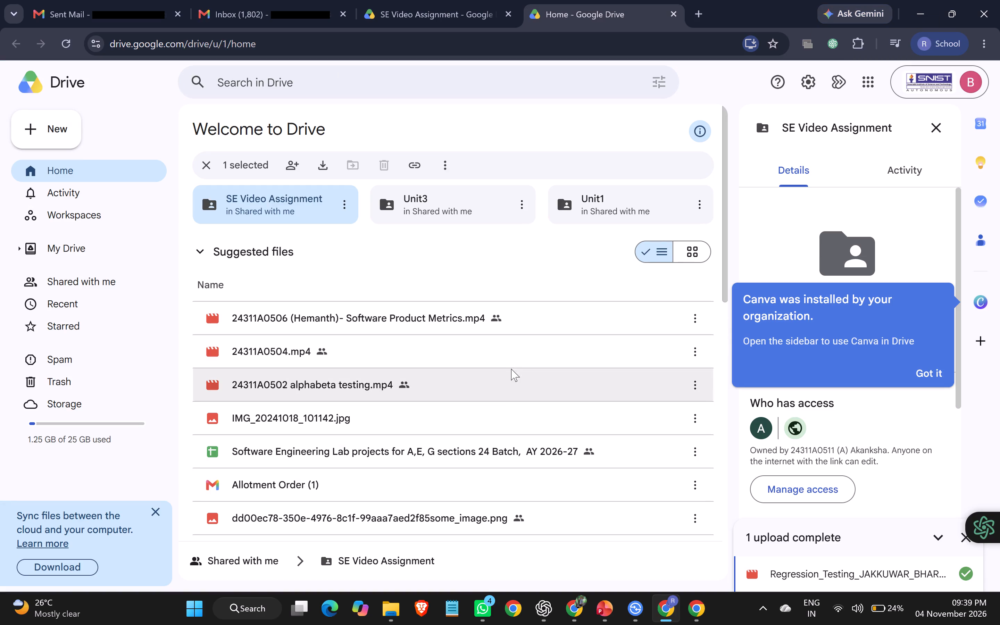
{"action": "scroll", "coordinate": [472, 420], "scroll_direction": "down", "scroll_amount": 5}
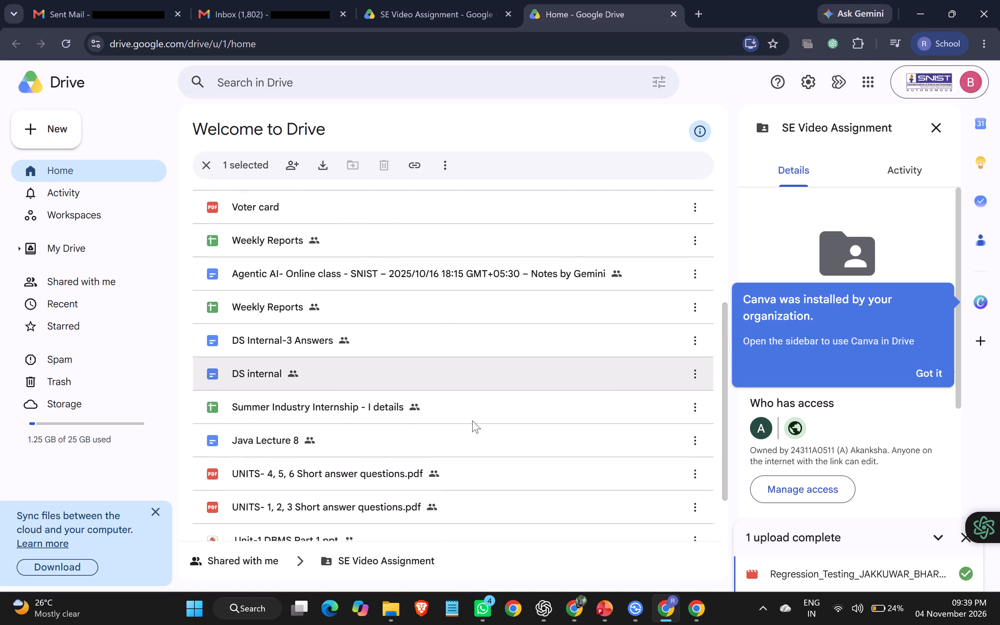
Switch from the Drive home page to another open window.
{"action": "key", "text": "alt+Tab"}
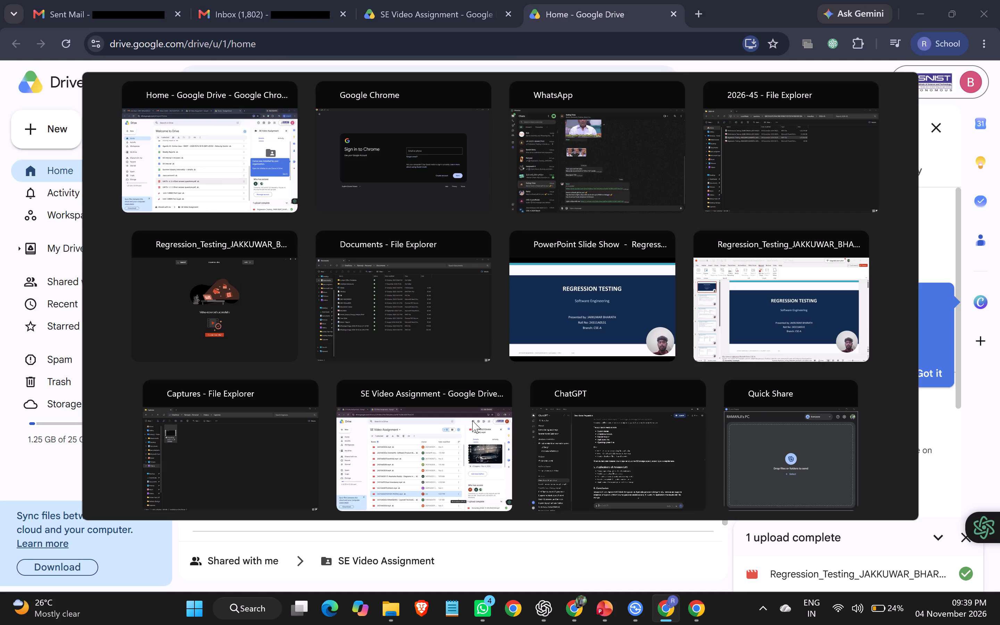
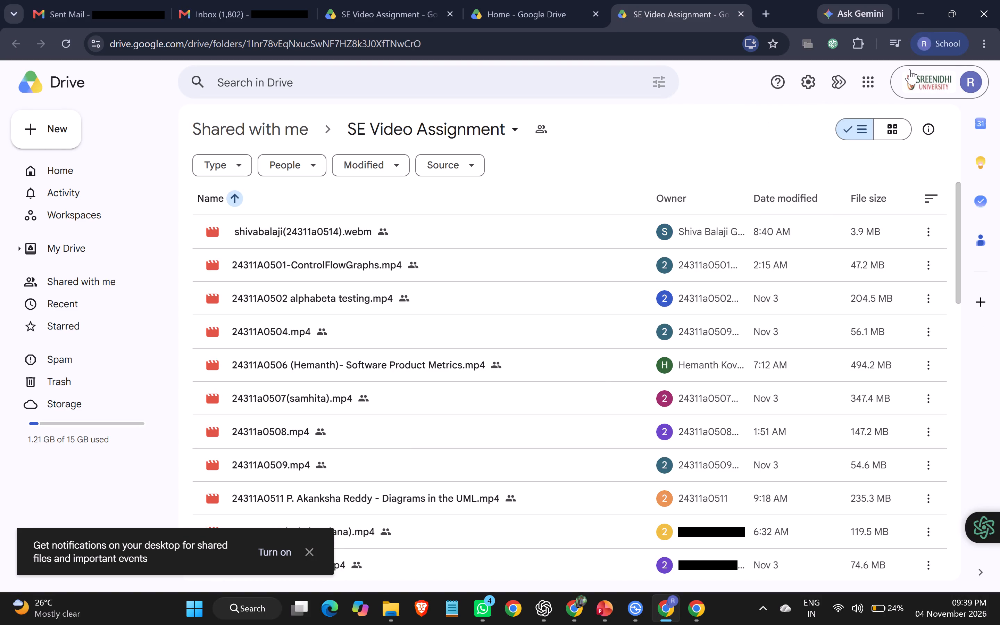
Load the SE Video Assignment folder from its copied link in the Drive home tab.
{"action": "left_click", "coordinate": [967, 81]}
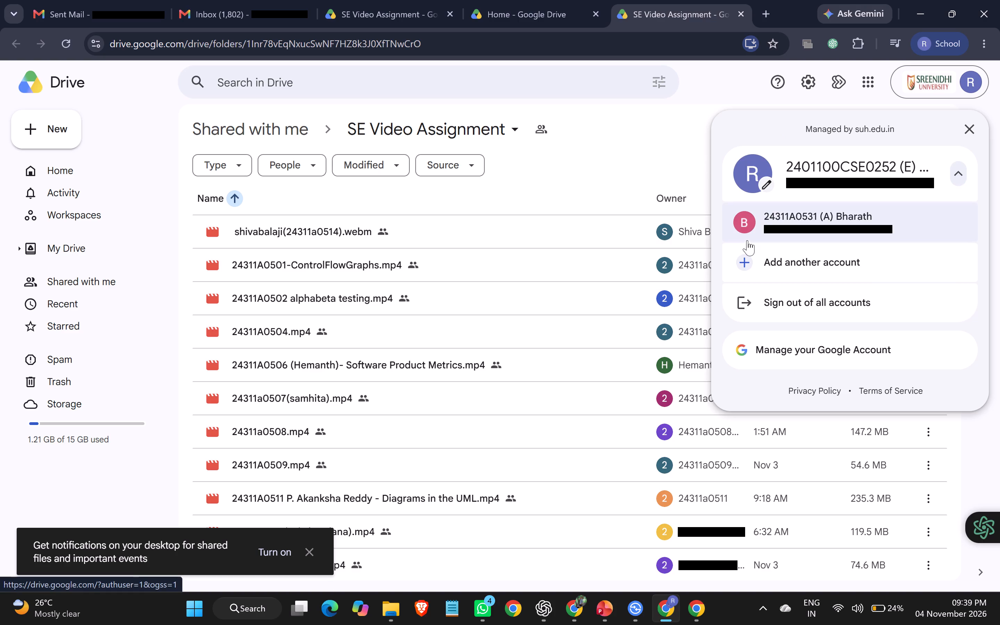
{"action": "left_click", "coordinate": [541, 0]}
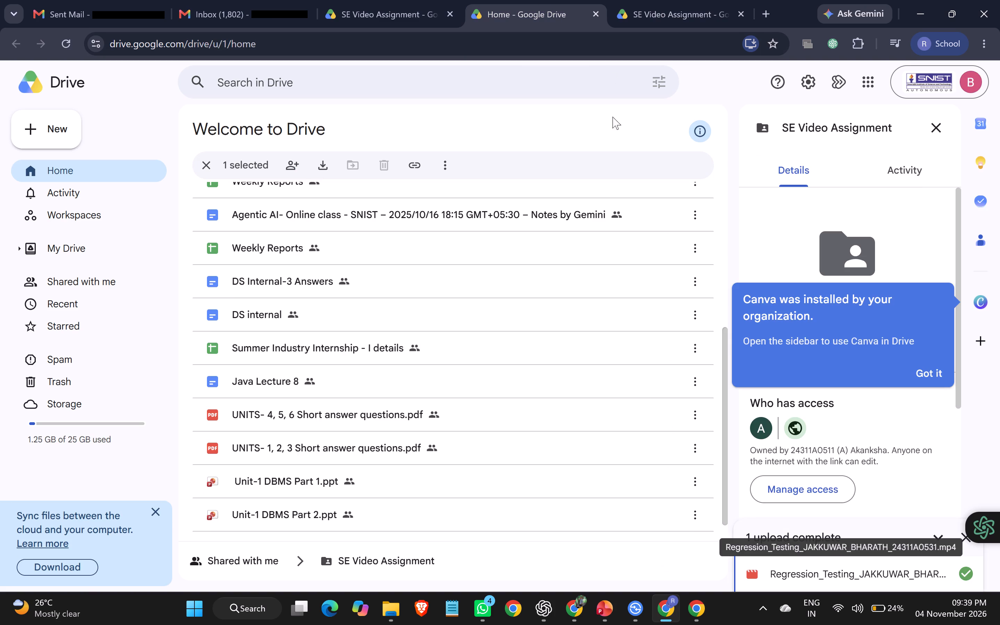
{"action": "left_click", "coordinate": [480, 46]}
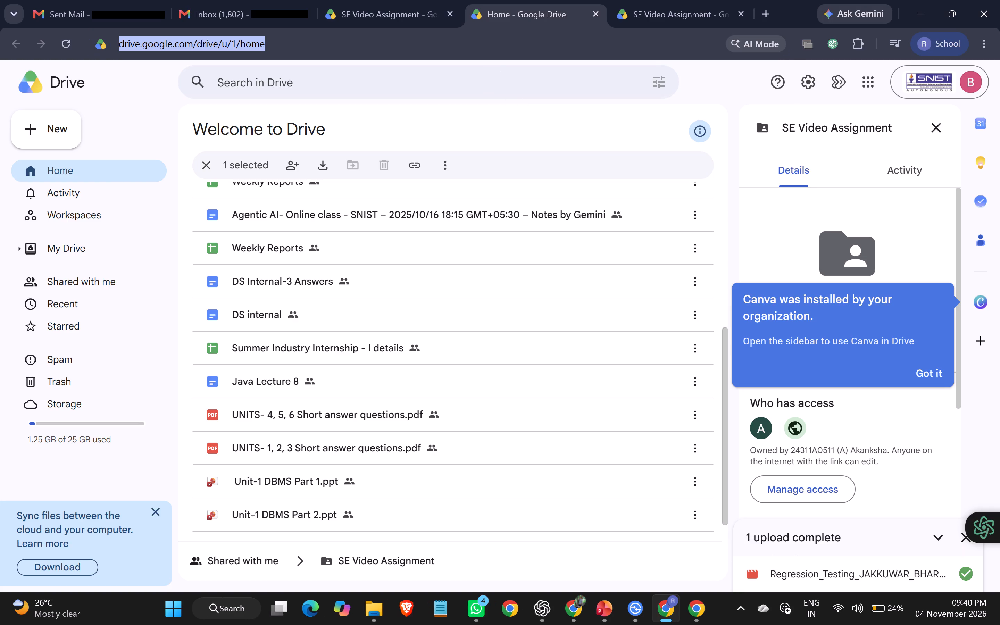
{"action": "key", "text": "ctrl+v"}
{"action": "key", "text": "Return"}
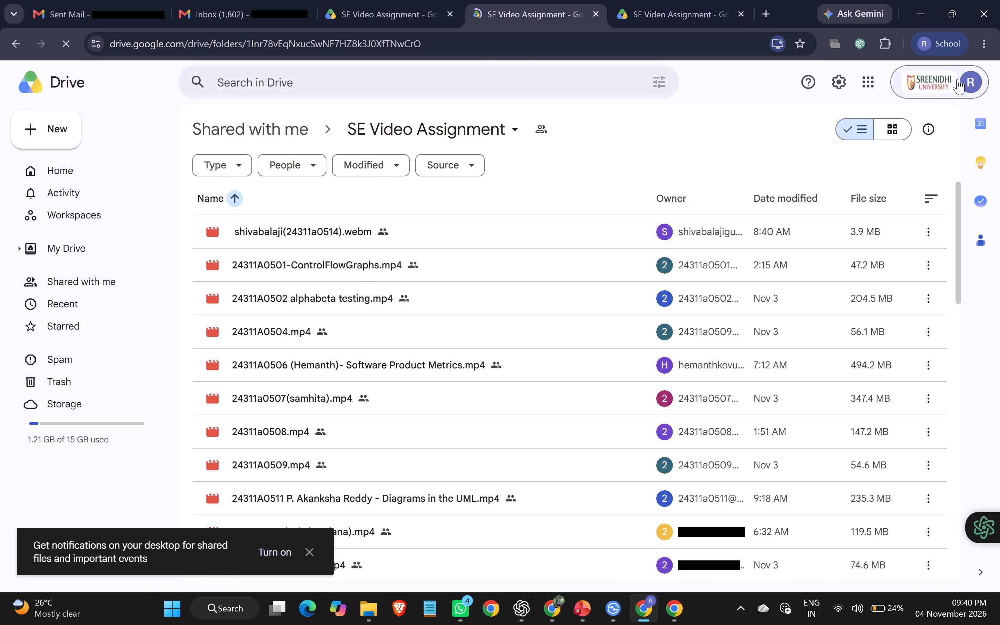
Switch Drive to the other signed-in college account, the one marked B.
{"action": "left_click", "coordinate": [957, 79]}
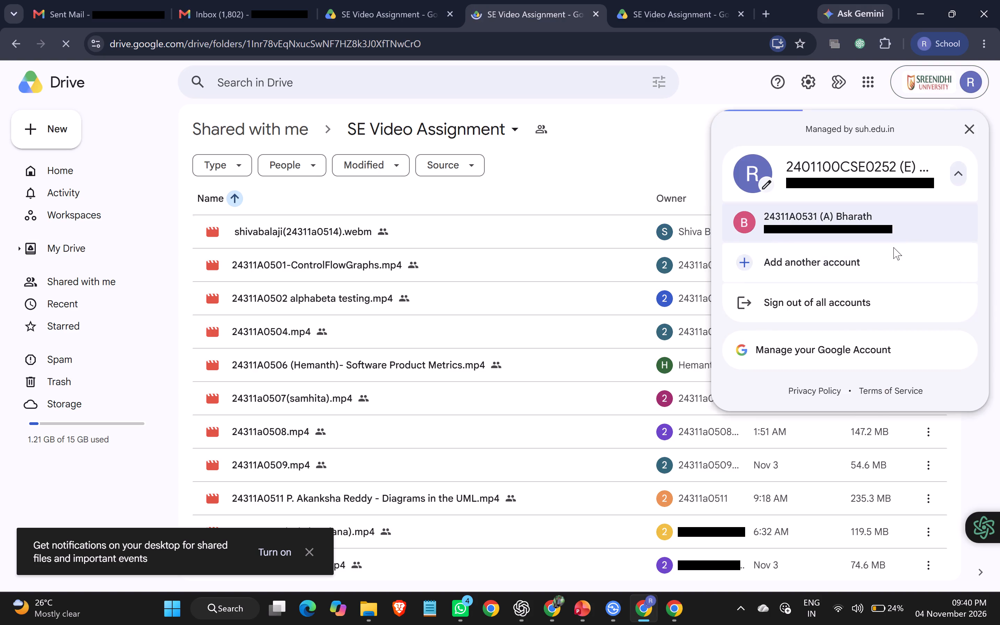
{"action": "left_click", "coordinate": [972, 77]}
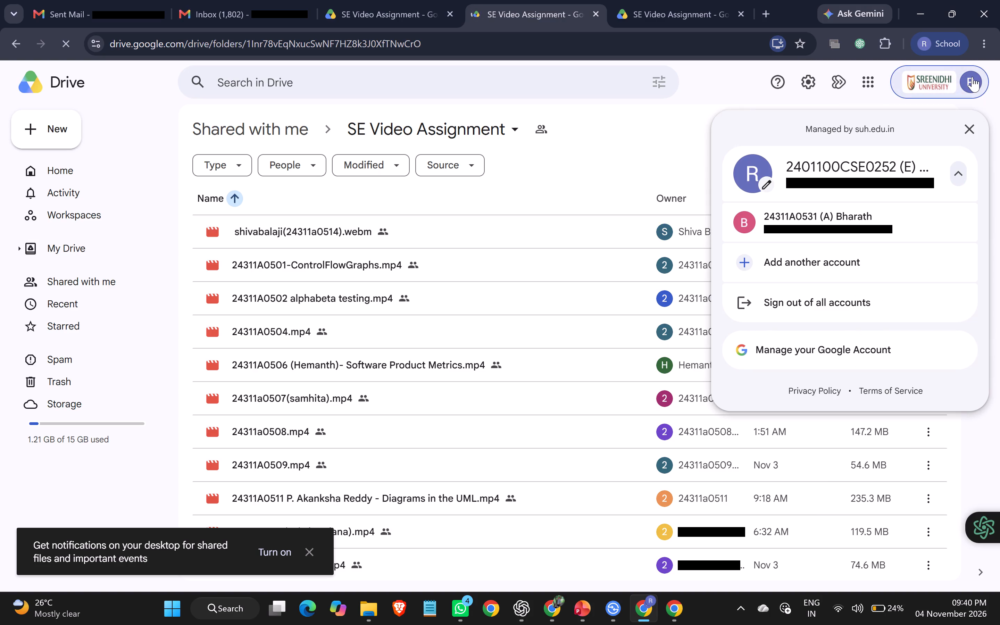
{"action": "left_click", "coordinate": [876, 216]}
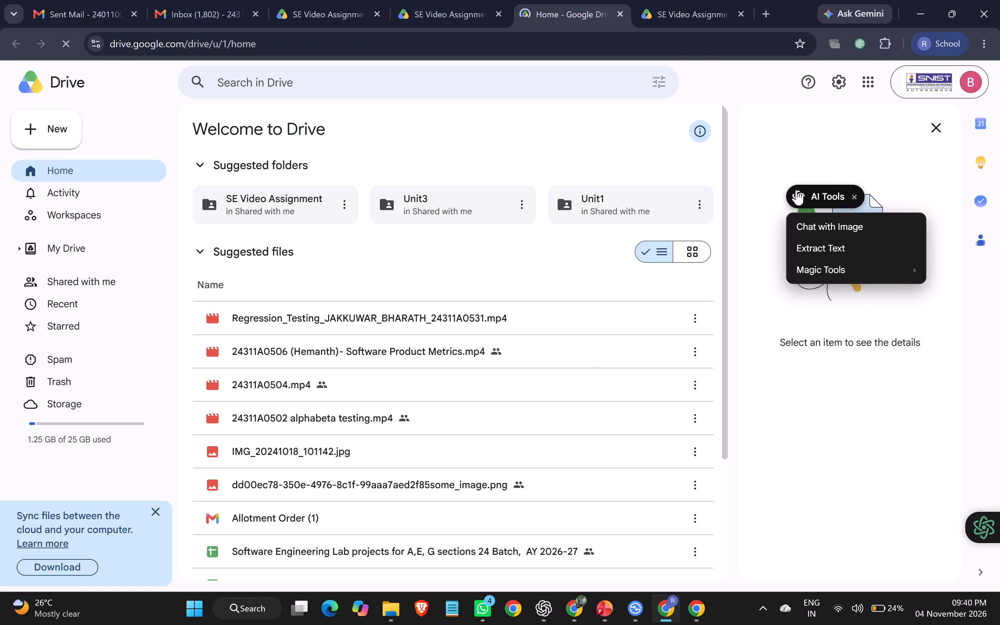
Close the newly opened Drive home tab and two duplicate SE Video Assignment tabs, keeping the first folder tab.
{"action": "left_click", "coordinate": [618, 11]}
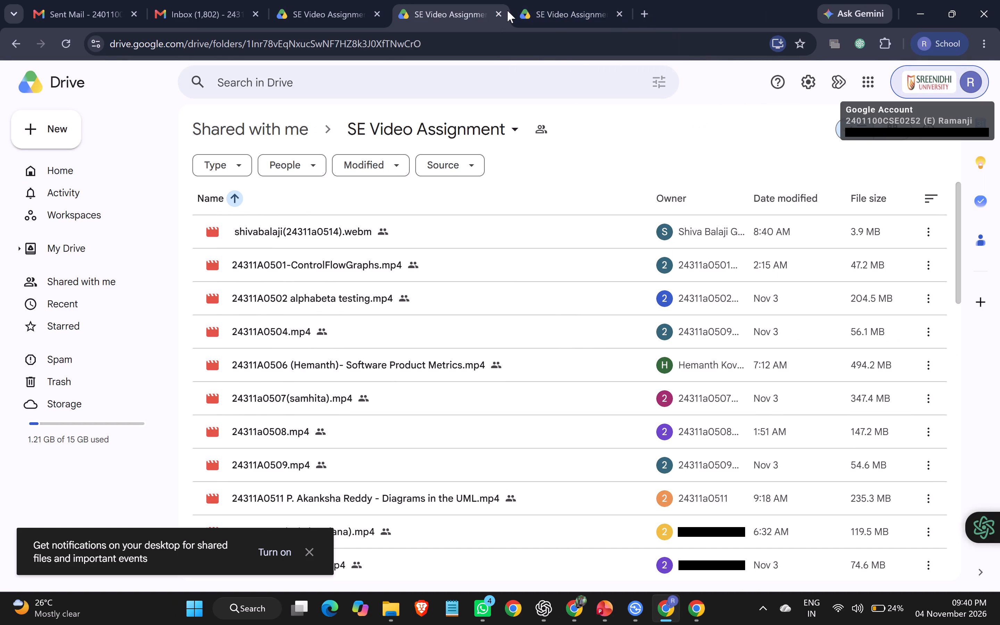
{"action": "left_click", "coordinate": [499, 12]}
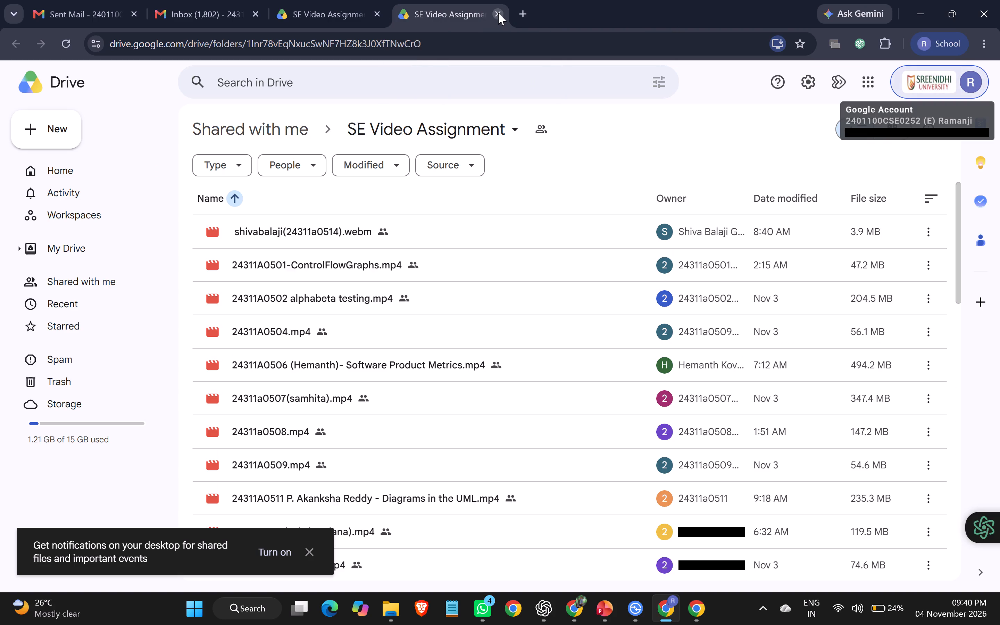
{"action": "left_click", "coordinate": [498, 14]}
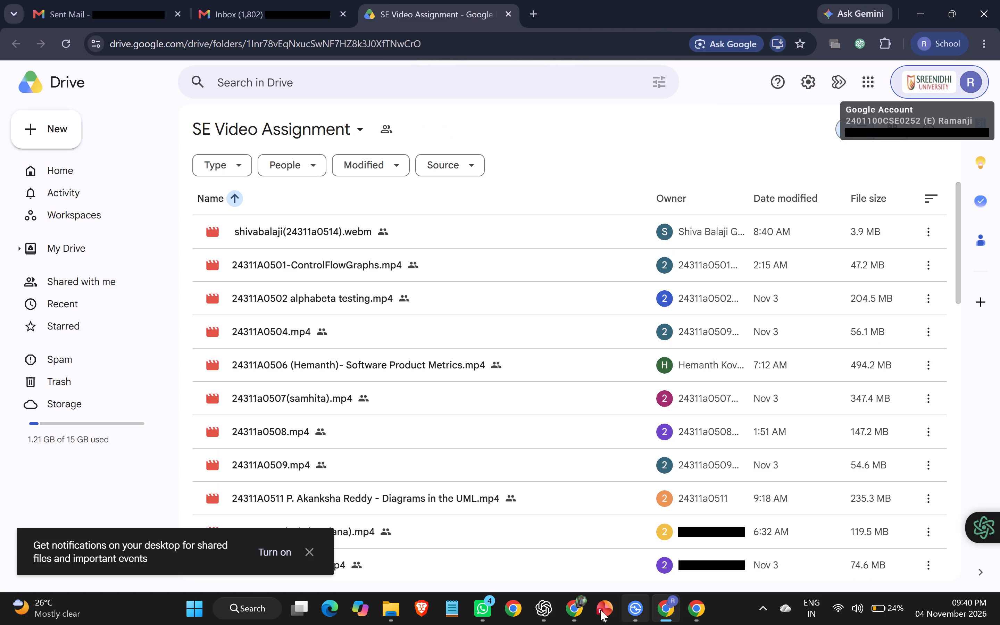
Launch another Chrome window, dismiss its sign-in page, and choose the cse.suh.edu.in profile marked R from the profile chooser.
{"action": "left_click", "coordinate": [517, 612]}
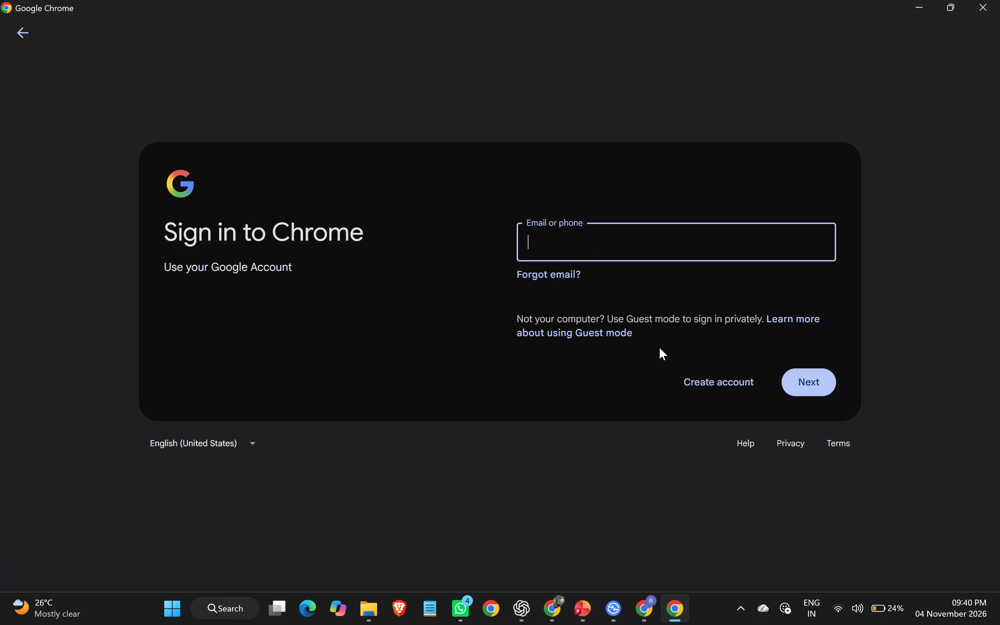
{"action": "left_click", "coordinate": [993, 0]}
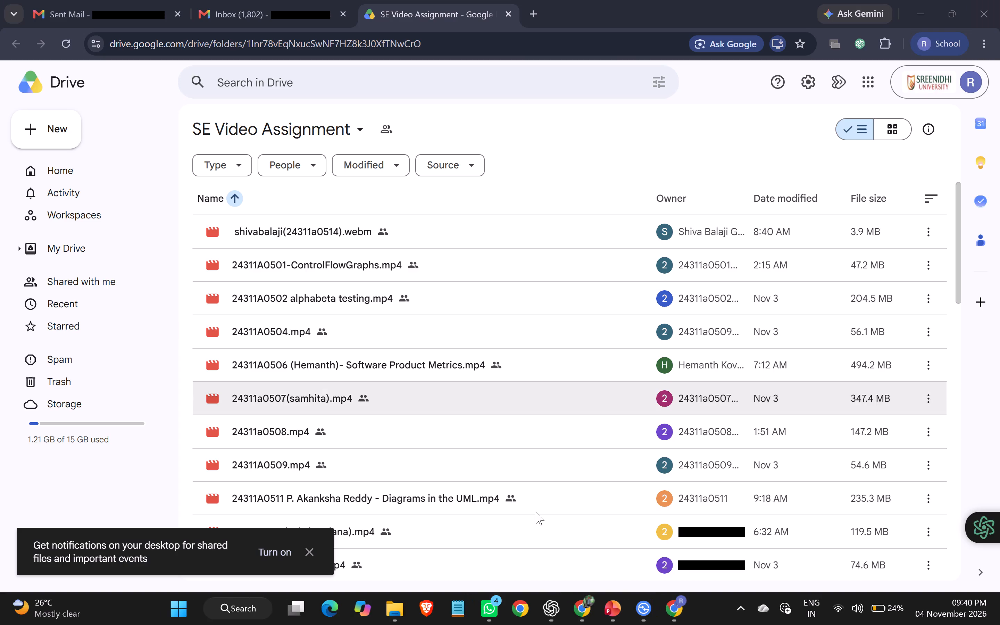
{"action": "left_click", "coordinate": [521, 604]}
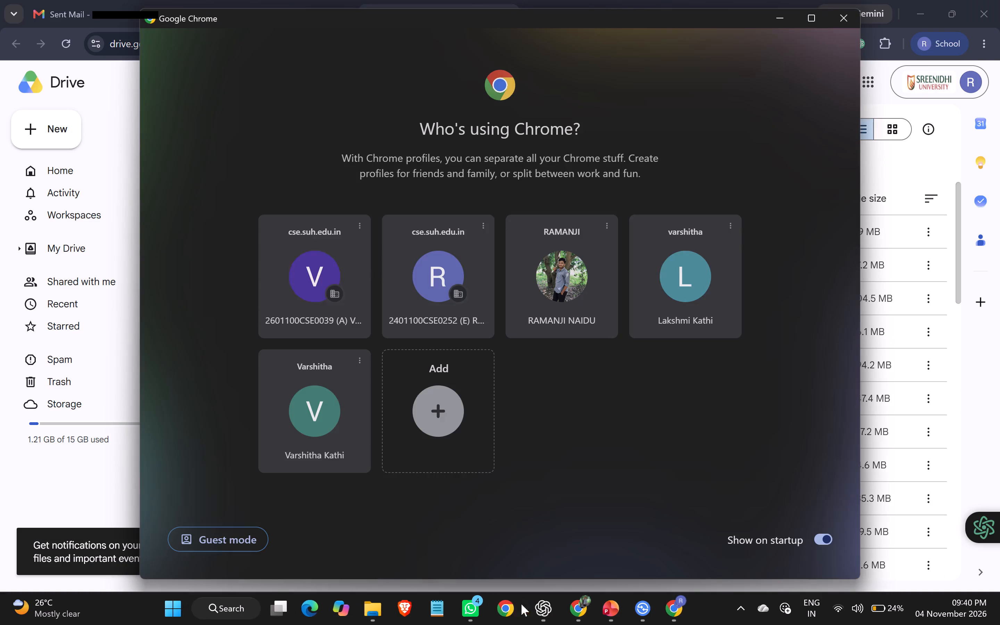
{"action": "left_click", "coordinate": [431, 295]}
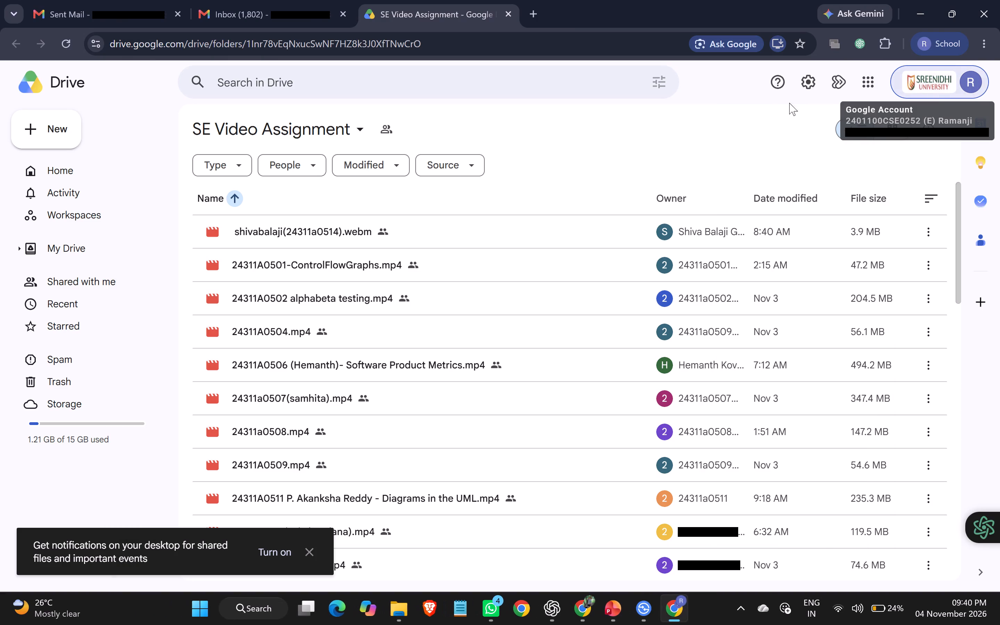
Open a new browser tab and bring up the list of signed-in Google accounts.
{"action": "left_click", "coordinate": [537, 11]}
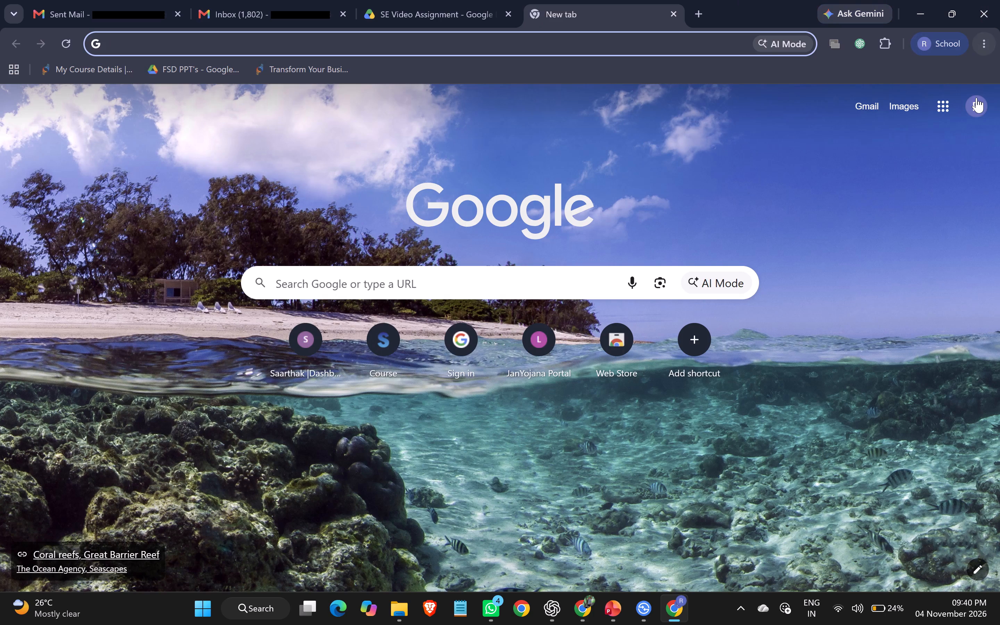
{"action": "left_click", "coordinate": [977, 103]}
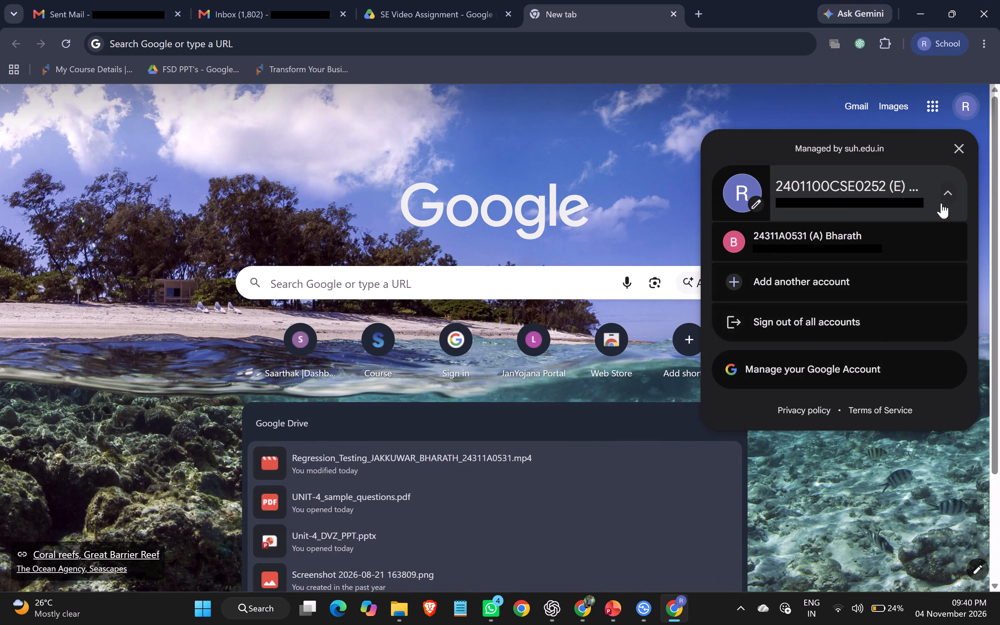
Switch the new tab to the other signed-in college Google account, the one marked B.
{"action": "left_click", "coordinate": [917, 251]}
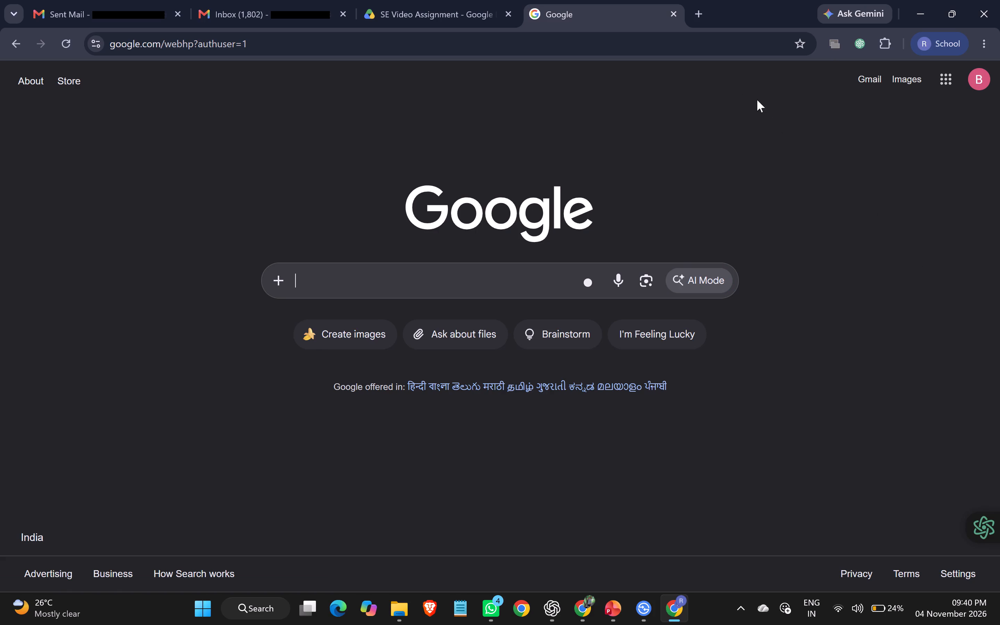
Paste the copied SE Video Assignment Drive folder link as the address of the tab using account B.
{"action": "left_click", "coordinate": [523, 51]}
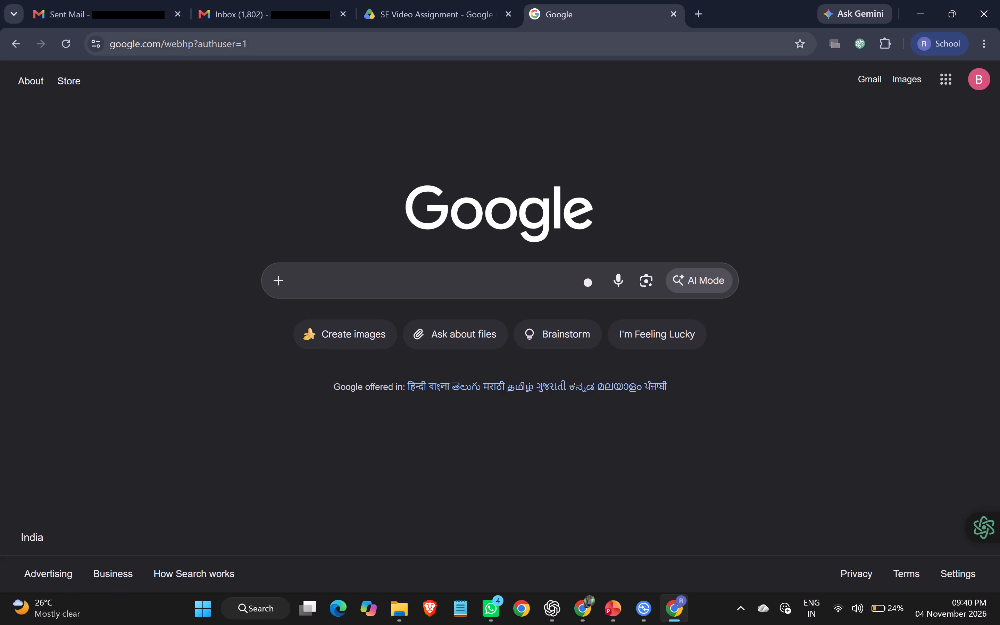
{"action": "key", "text": "ctrl+v"}
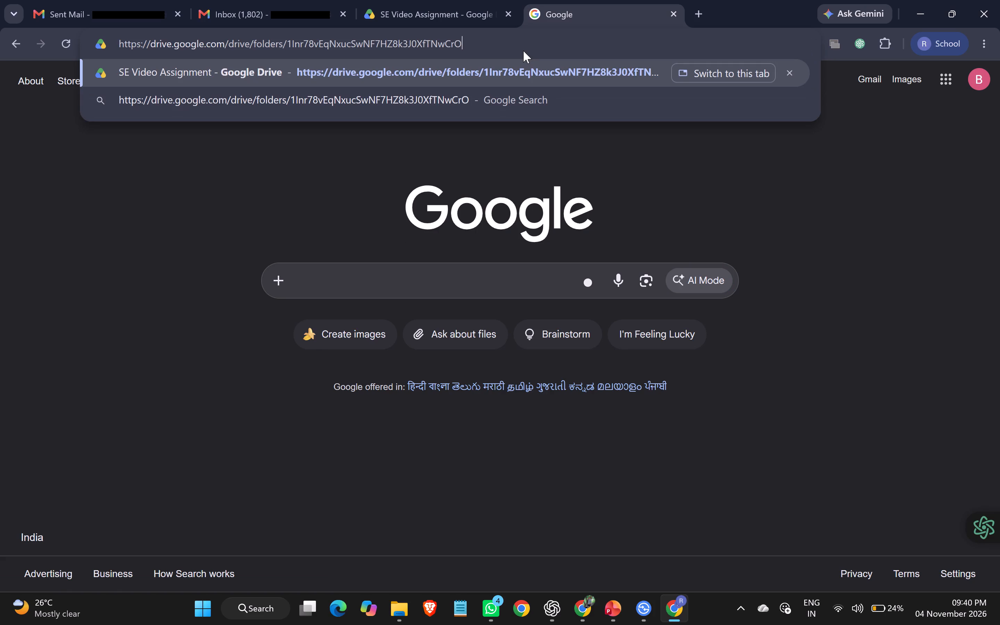
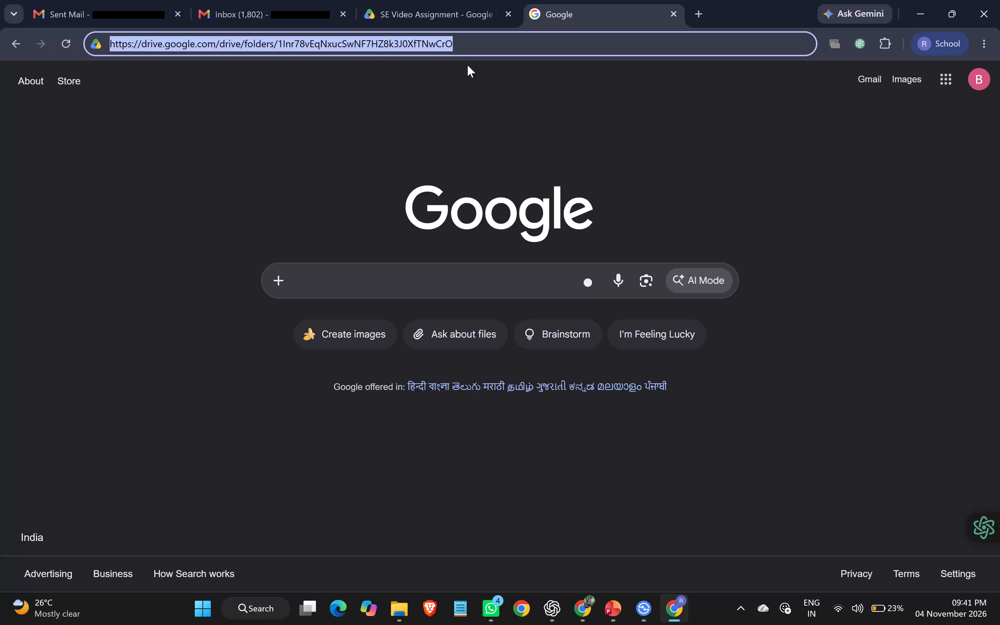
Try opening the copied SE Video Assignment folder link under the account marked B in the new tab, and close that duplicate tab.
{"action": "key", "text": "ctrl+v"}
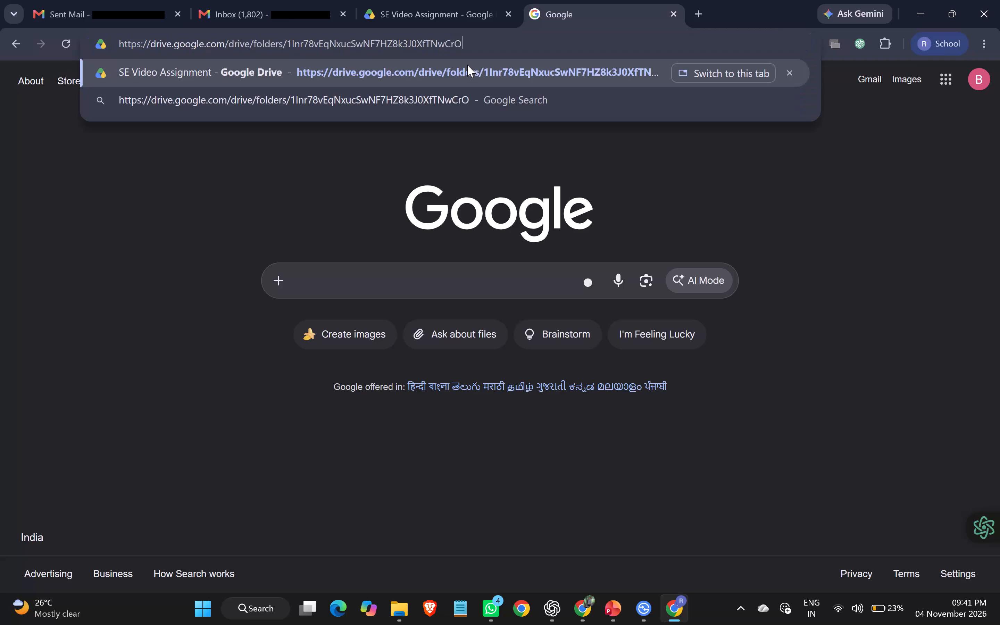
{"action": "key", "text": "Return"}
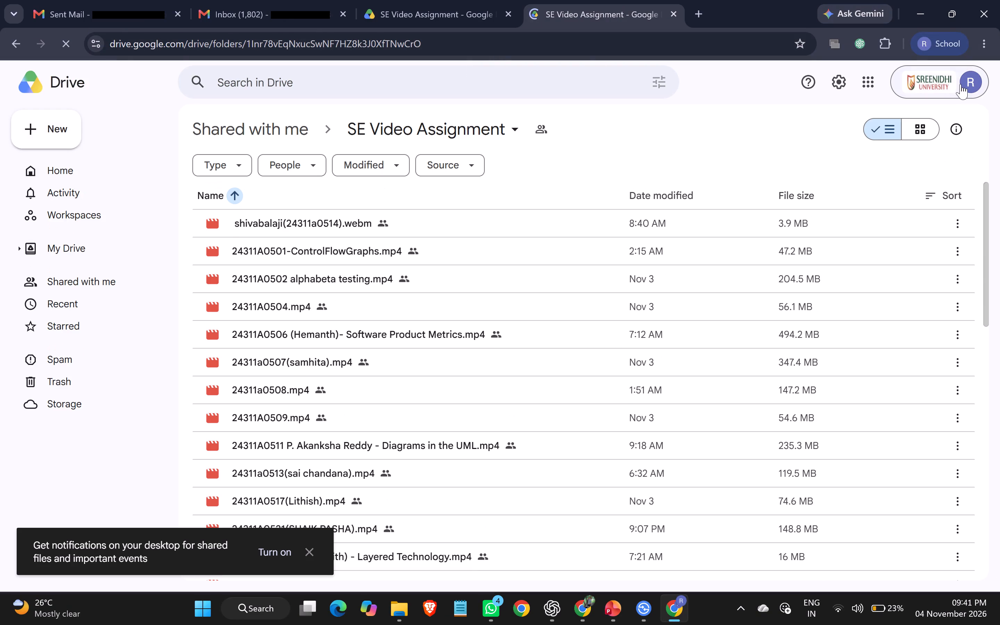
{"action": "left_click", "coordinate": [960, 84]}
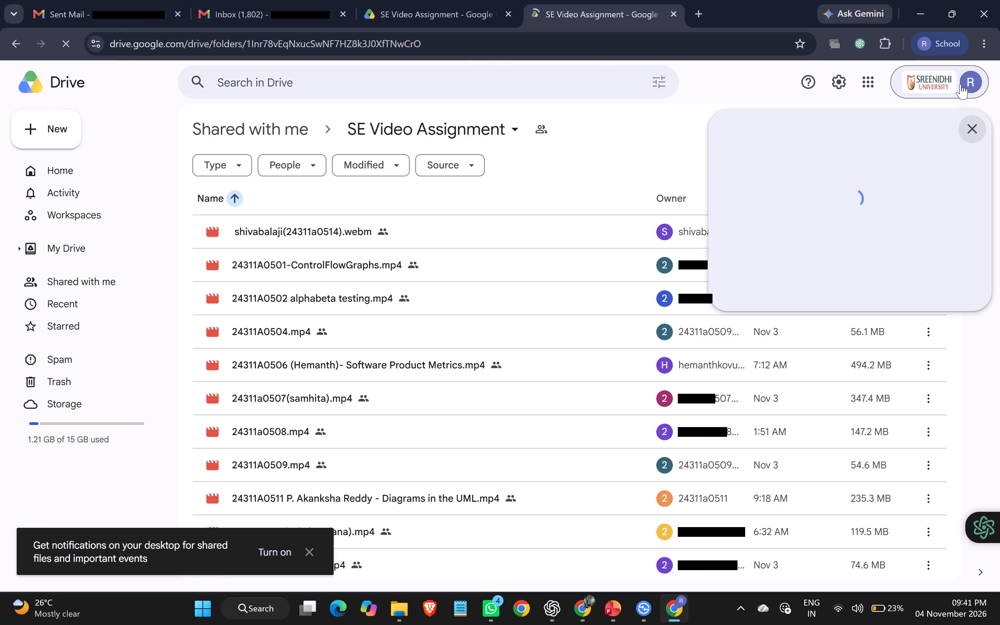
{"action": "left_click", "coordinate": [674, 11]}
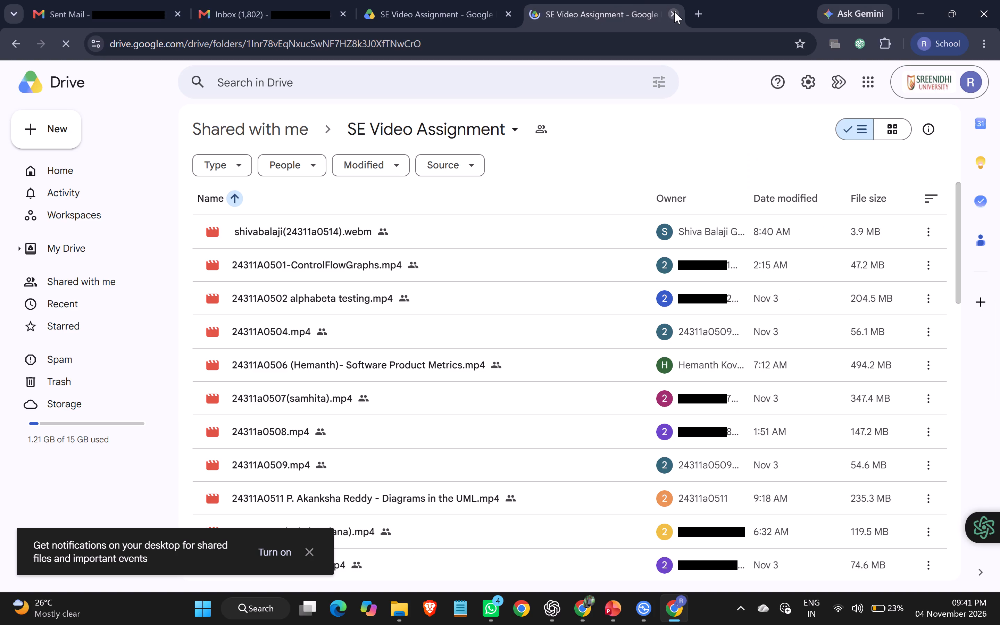
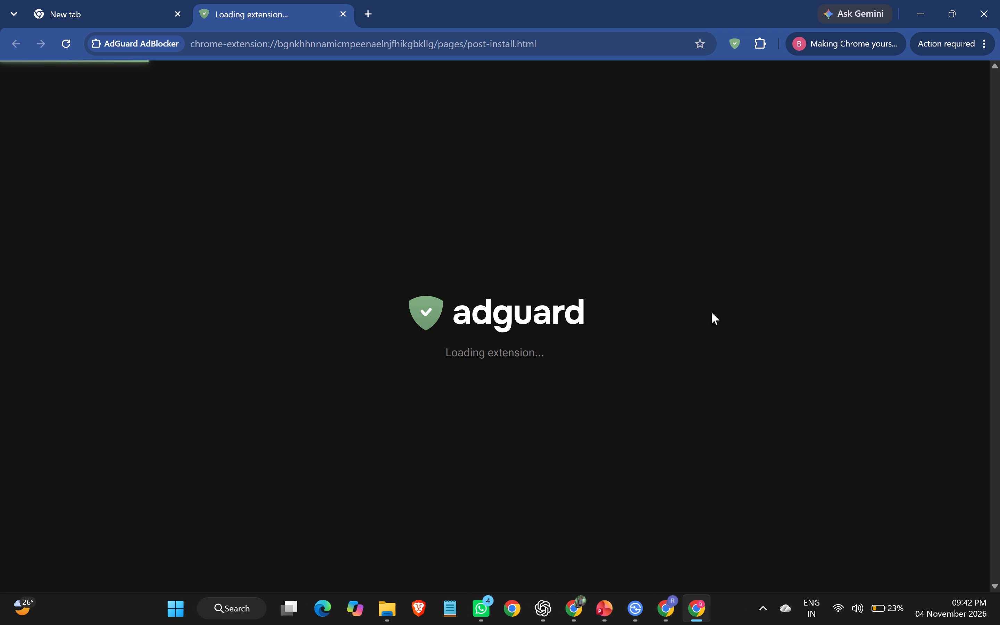
Close the AdGuard AdBlocker post-install tab, keeping the new tab page of the profile marked B.
{"action": "left_click", "coordinate": [341, 12]}
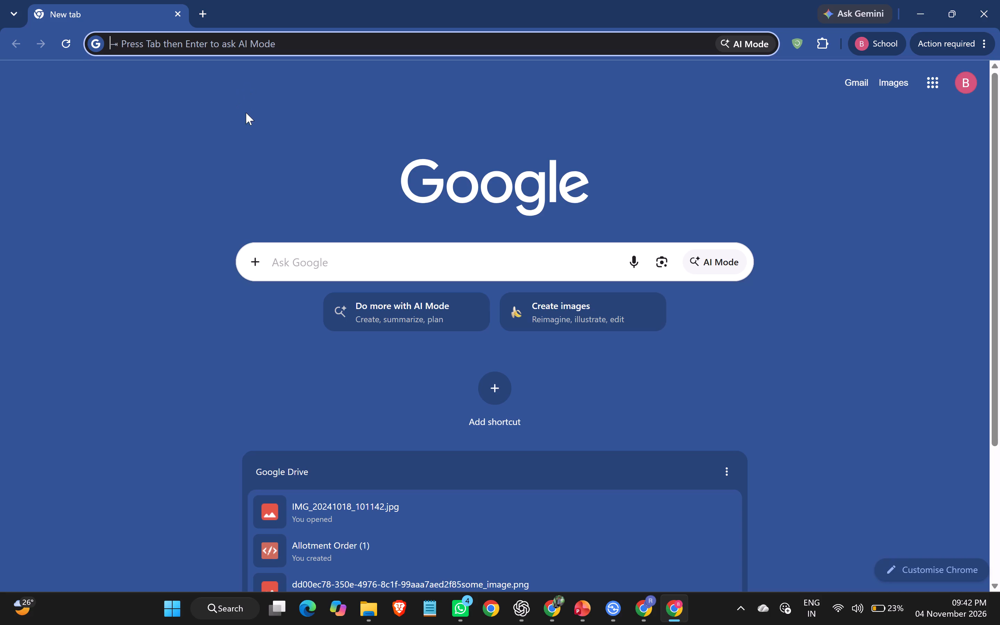
Bring up the overview of open windows to switch away from the School profile's Chrome window.
{"action": "key", "text": "alt+Tab"}
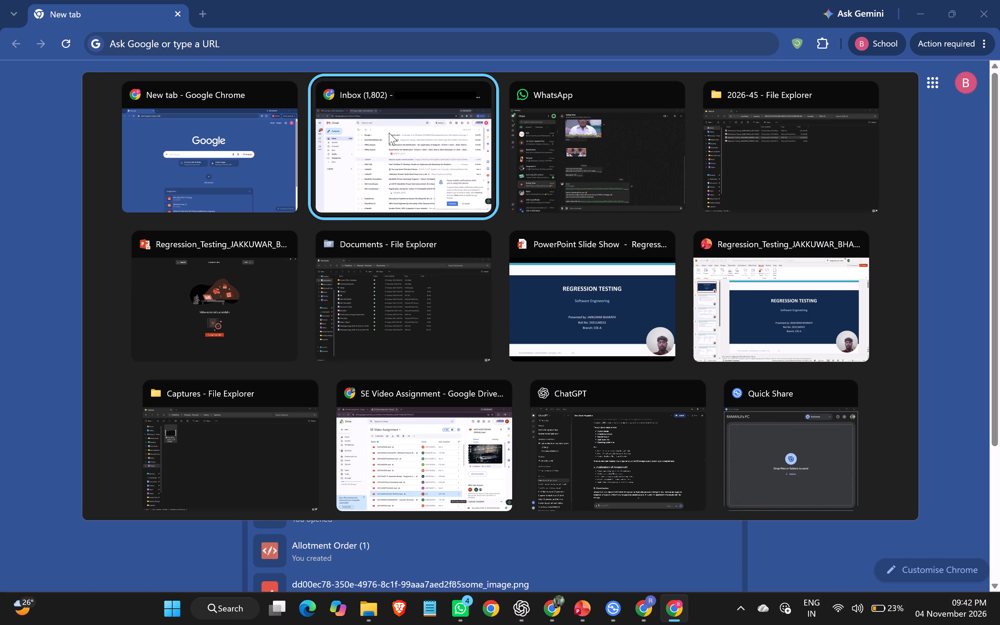
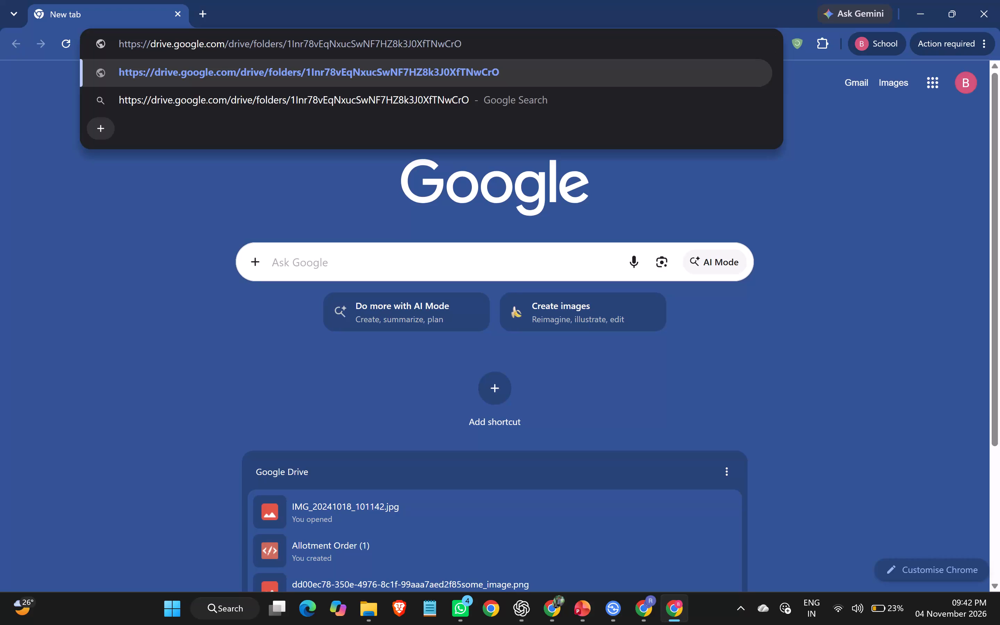
Open the shared SE Video Assignment Drive folder from its entered link in the School profile.
{"action": "key", "text": "Return"}
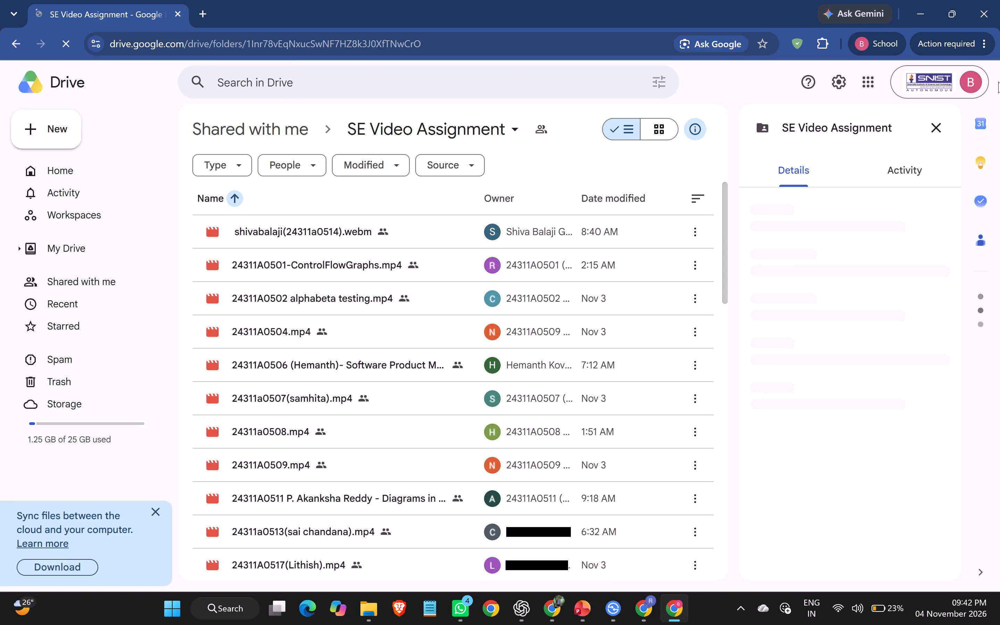
Switch to File Explorer, preview the Regression Testing MP4 in the 2026-45 folder, and close the player.
{"action": "key", "text": "alt+Tab"}
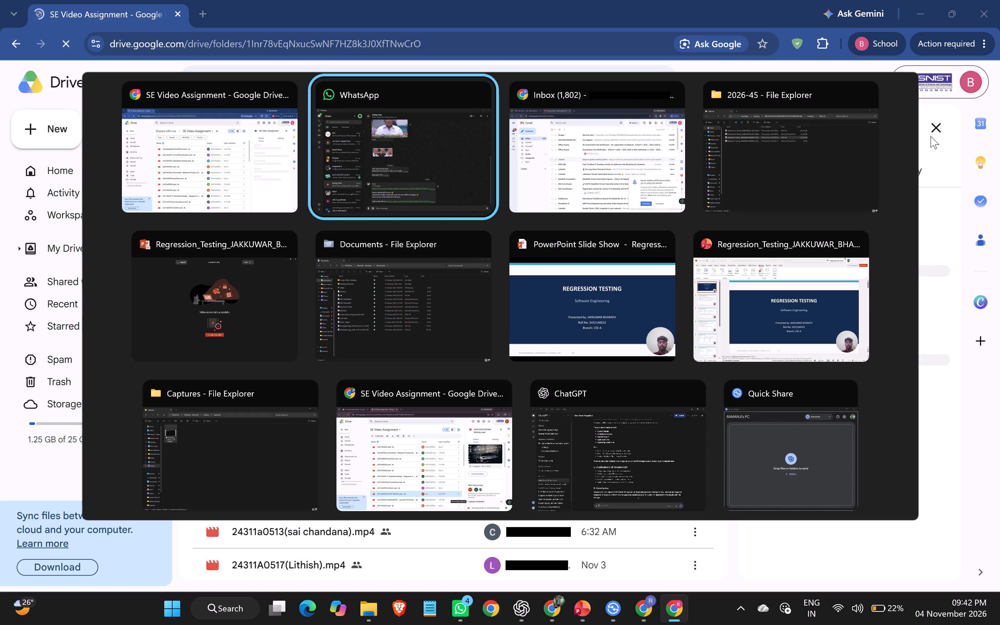
{"action": "key", "text": "alt+Tab"}
{"action": "key", "text": "alt+Tab"}
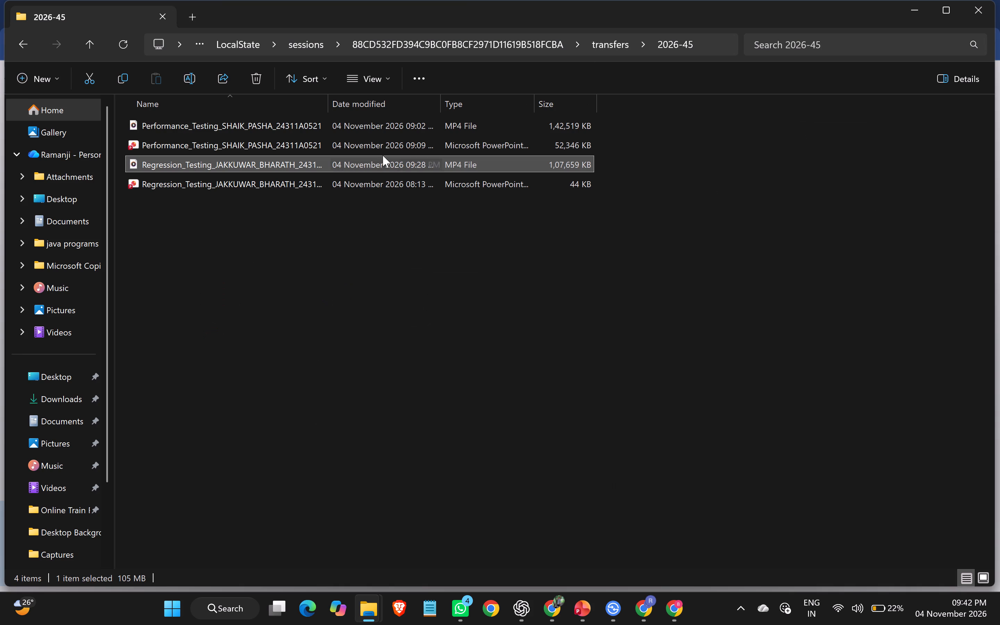
{"action": "double_click", "coordinate": [299, 165]}
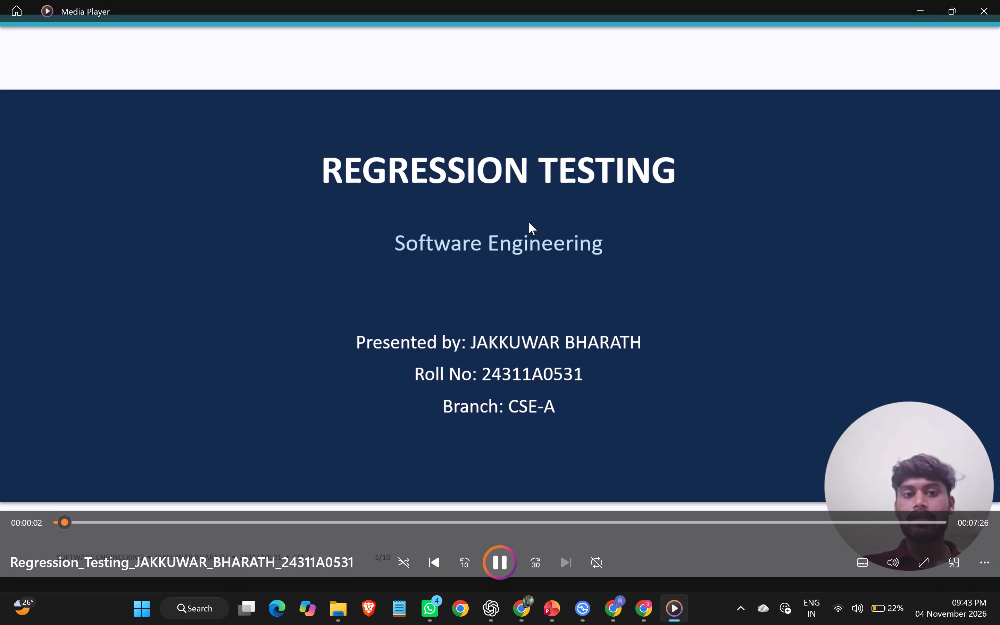
{"action": "left_click", "coordinate": [999, 0]}
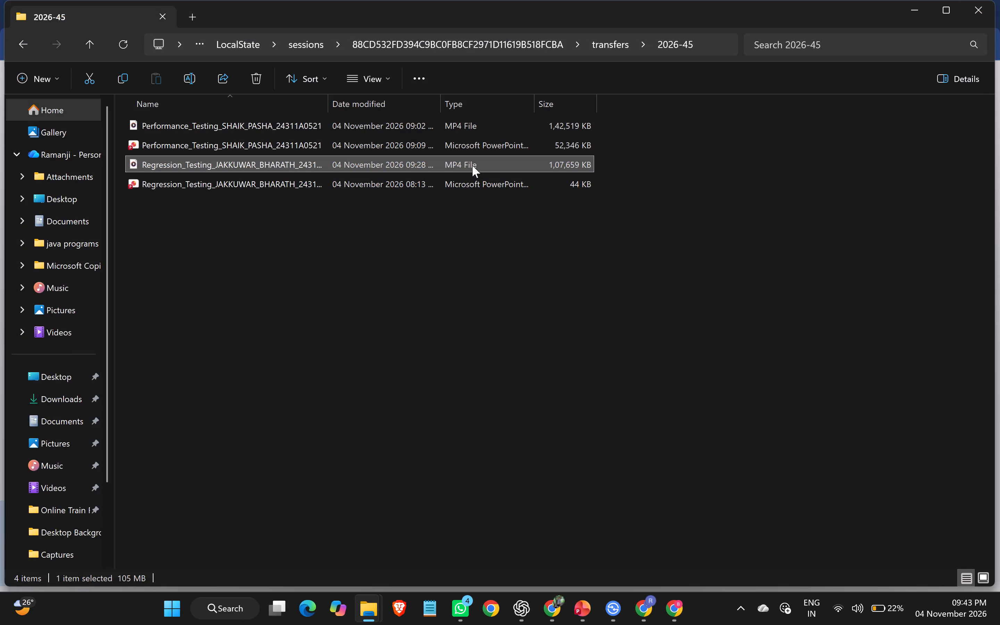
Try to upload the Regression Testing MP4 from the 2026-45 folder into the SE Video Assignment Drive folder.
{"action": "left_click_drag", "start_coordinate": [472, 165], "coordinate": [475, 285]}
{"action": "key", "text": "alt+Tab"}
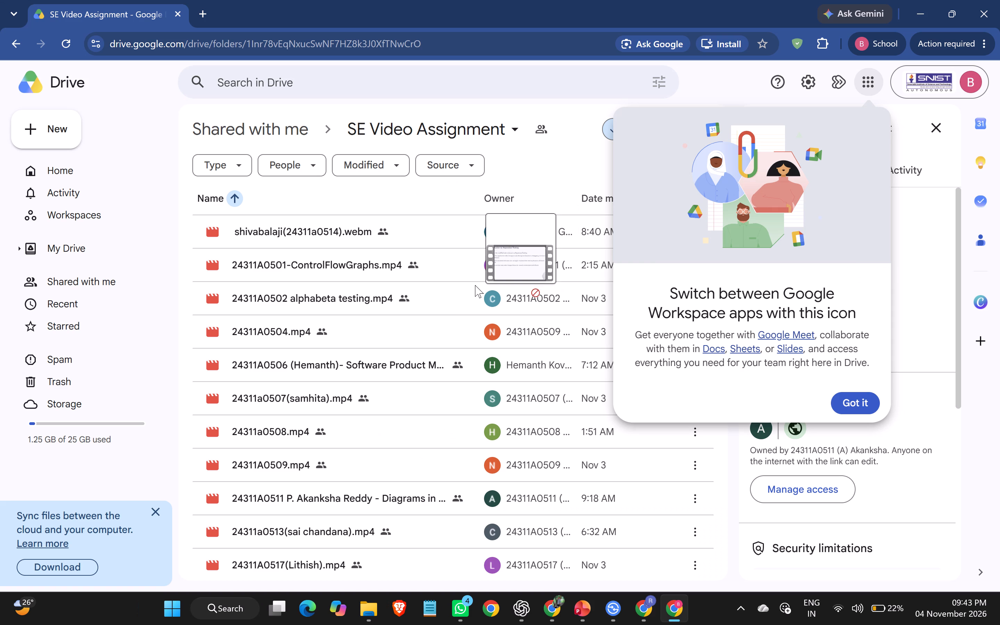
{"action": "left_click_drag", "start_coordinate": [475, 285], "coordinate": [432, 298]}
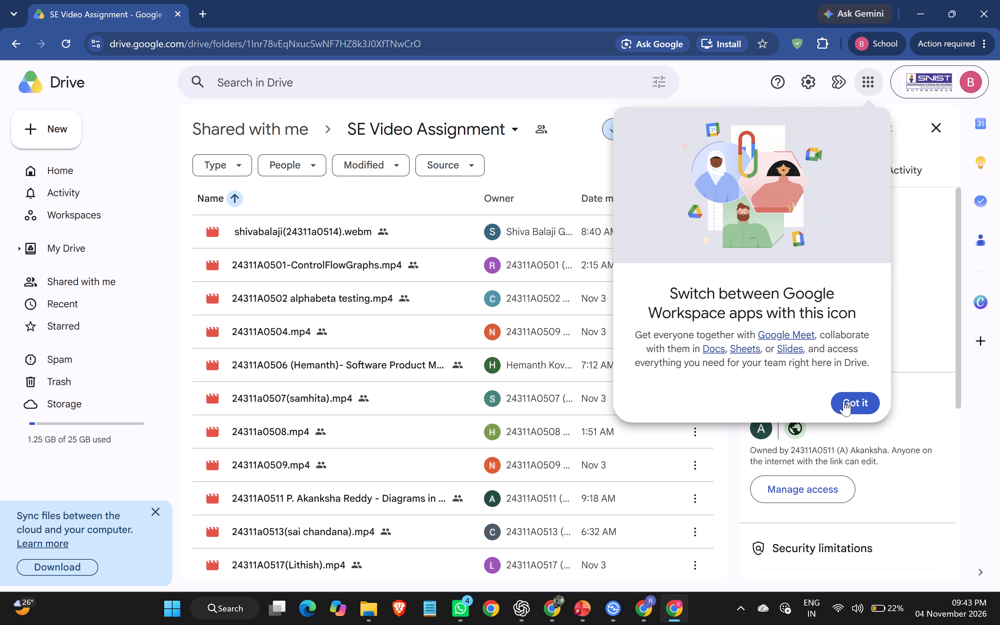
Dismiss the tip about switching between Google Workspace apps.
{"action": "left_click", "coordinate": [844, 401]}
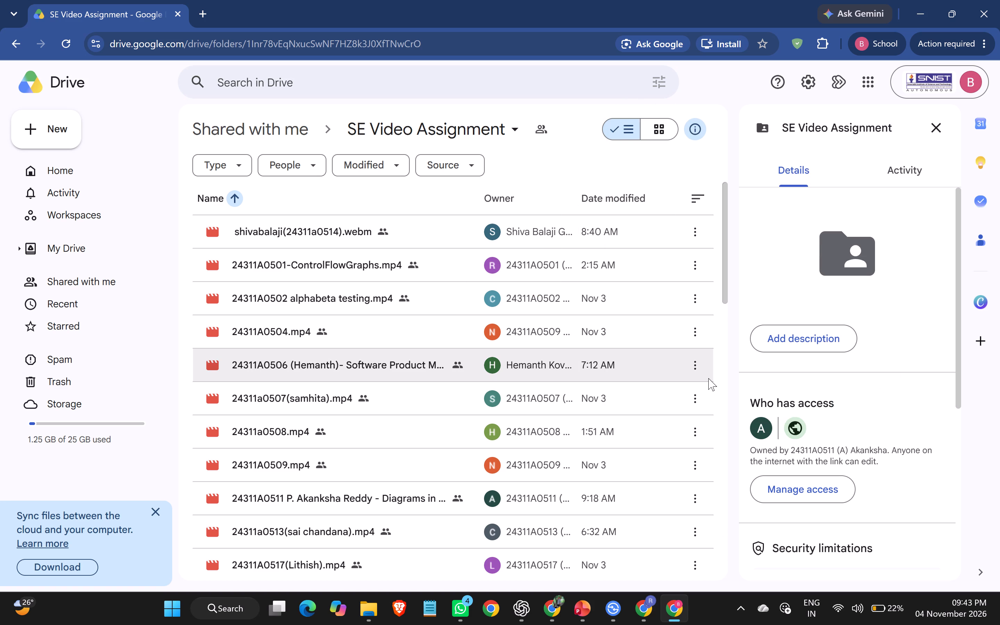
Find the other student's MP4 last modified at 9:07 PM and remove it from the SE Video Assignment folder.
{"action": "scroll", "coordinate": [531, 403], "scroll_direction": "down", "scroll_amount": 7}
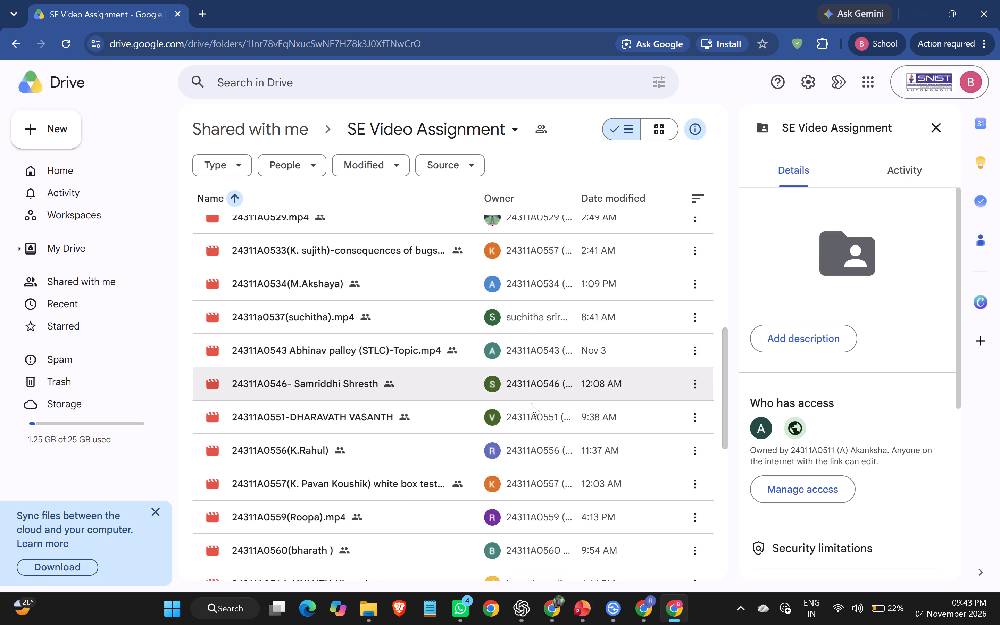
{"action": "scroll", "coordinate": [531, 403], "scroll_direction": "down", "scroll_amount": 6}
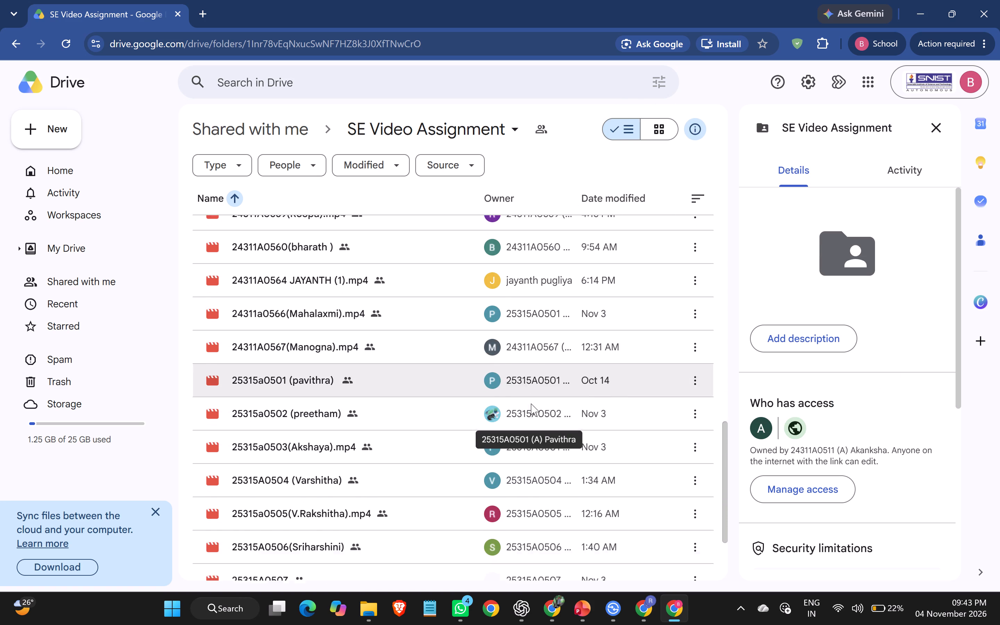
{"action": "scroll", "coordinate": [531, 403], "scroll_direction": "down", "scroll_amount": 2}
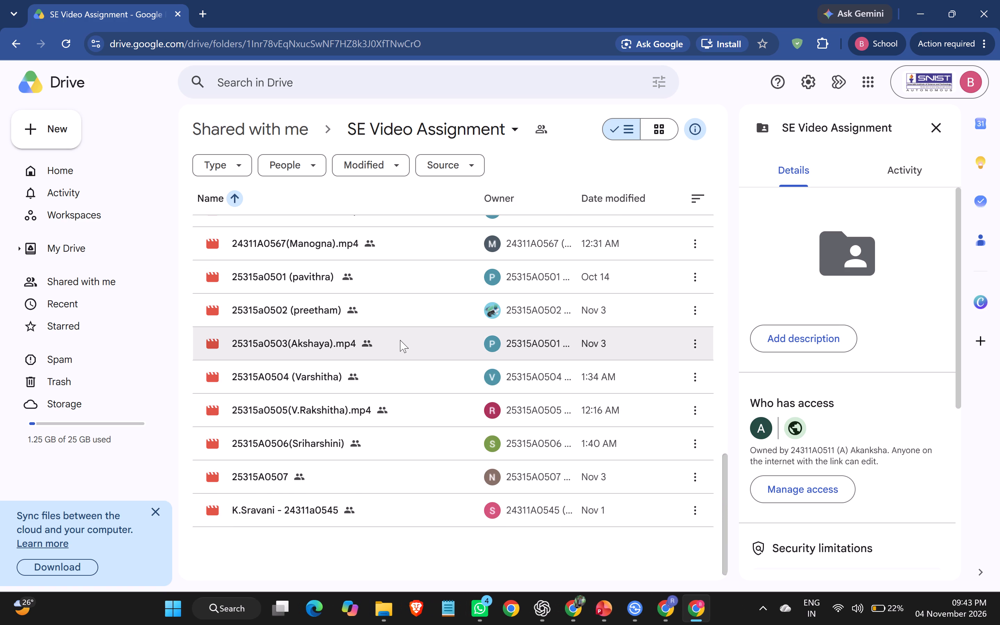
{"action": "scroll", "coordinate": [400, 340], "scroll_direction": "up", "scroll_amount": 7}
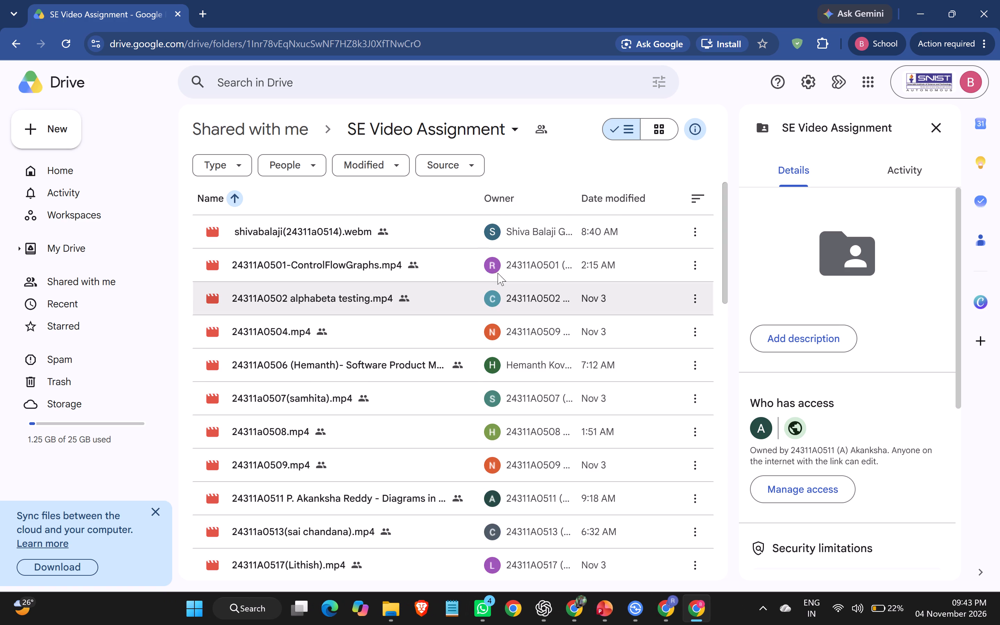
{"action": "left_click", "coordinate": [700, 233]}
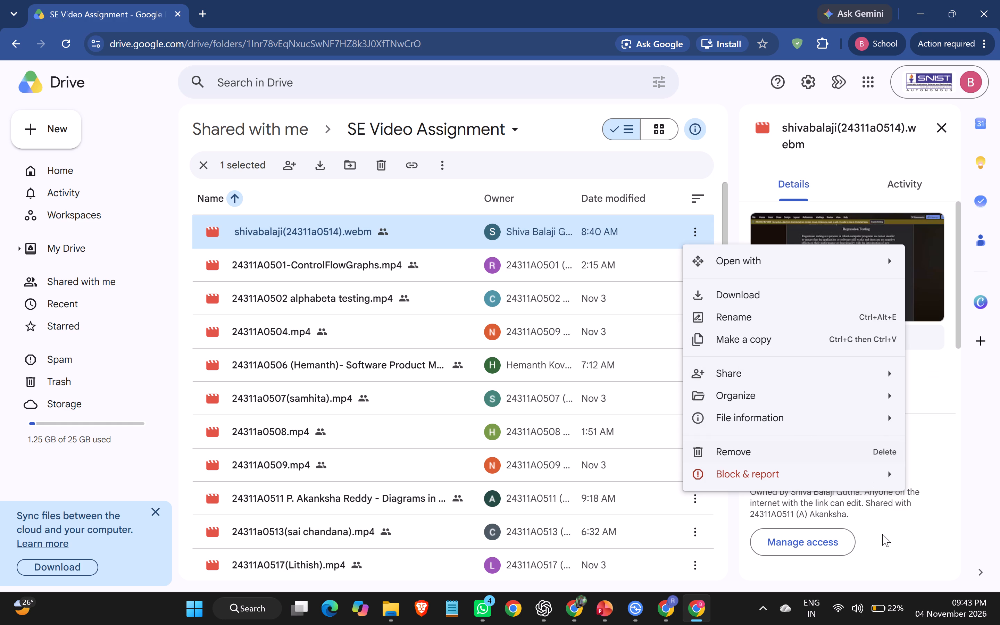
{"action": "left_click", "coordinate": [999, 394]}
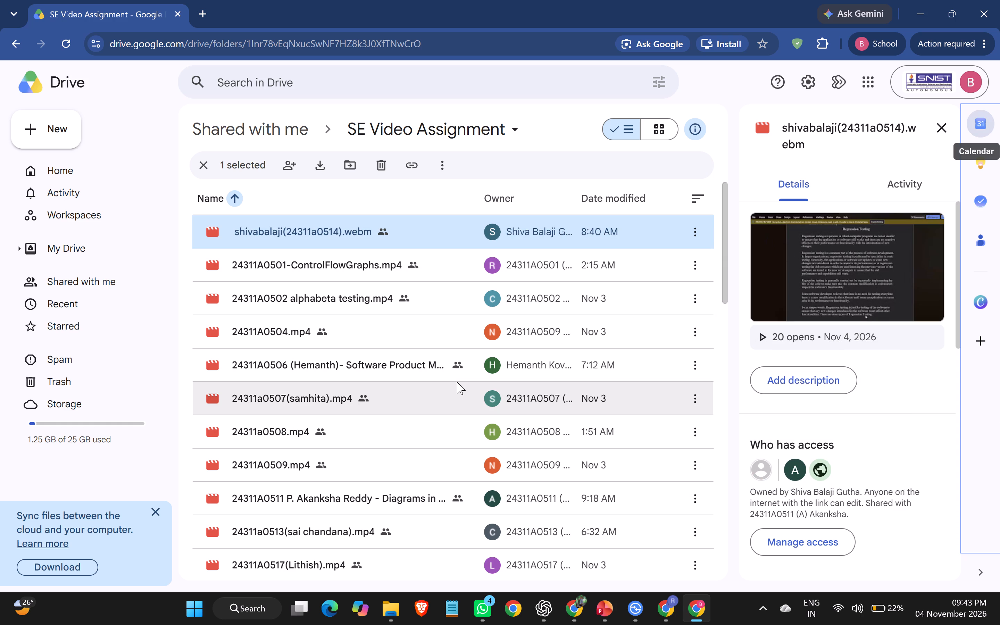
{"action": "scroll", "coordinate": [457, 382], "scroll_direction": "down", "scroll_amount": 2}
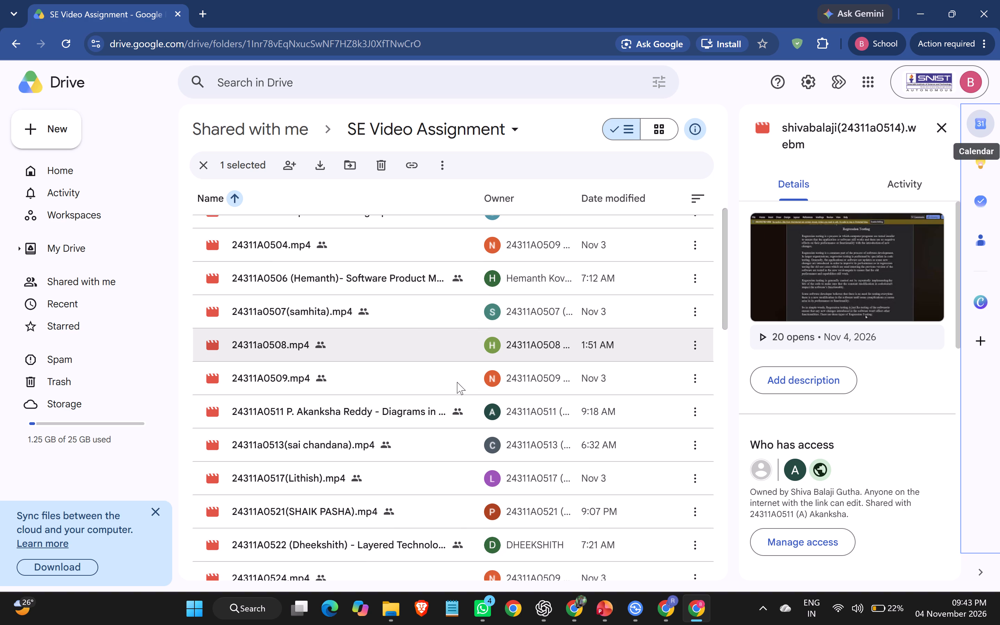
{"action": "left_click", "coordinate": [685, 507]}
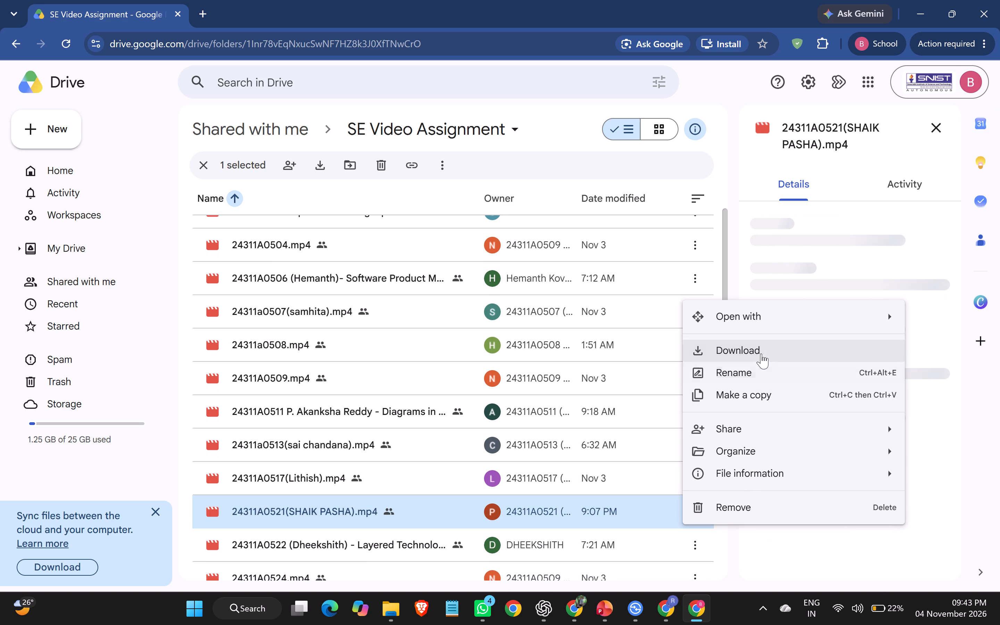
{"action": "left_click", "coordinate": [733, 502]}
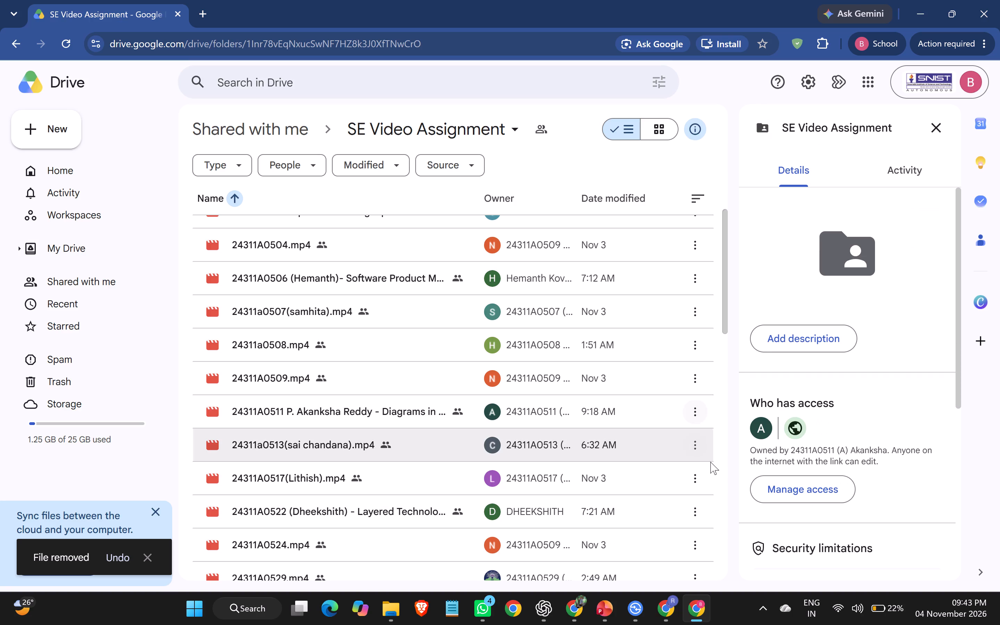
Hide the details pane of the SE Video Assignment folder.
{"action": "left_click", "coordinate": [929, 136]}
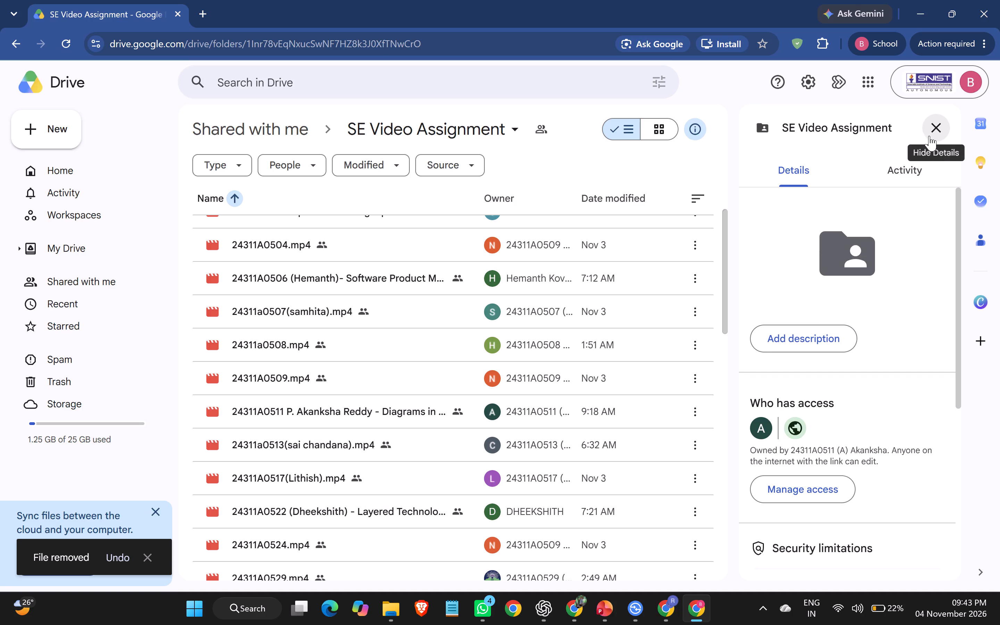
{"action": "scroll", "coordinate": [559, 477], "scroll_direction": "down", "scroll_amount": 1}
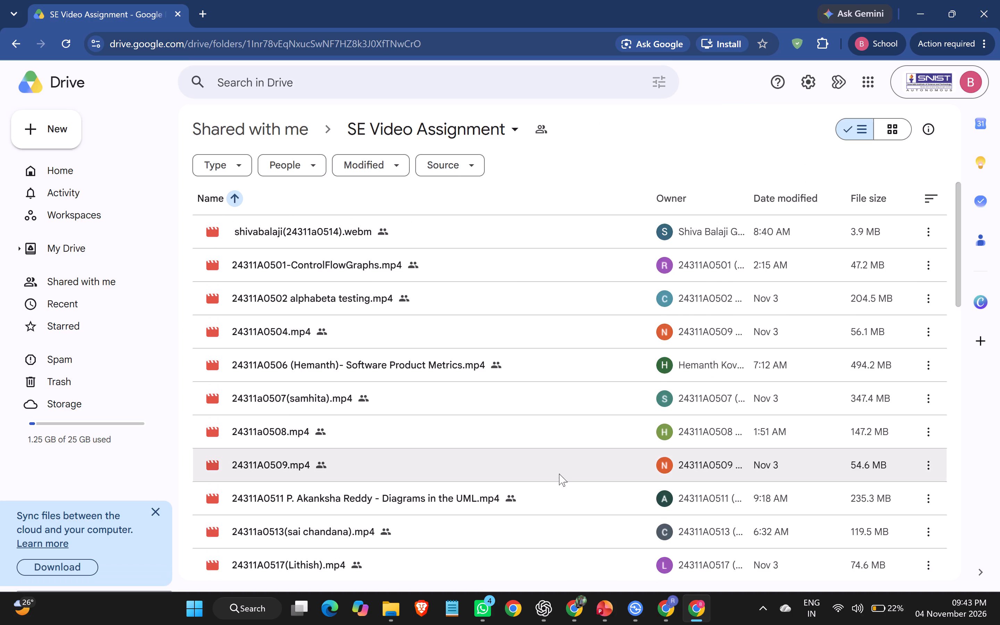
Upload the Regression Testing MP4 from the 2026-45 folder in File Explorer to the SE Video Assignment Drive folder.
{"action": "key", "text": "alt+Tab"}
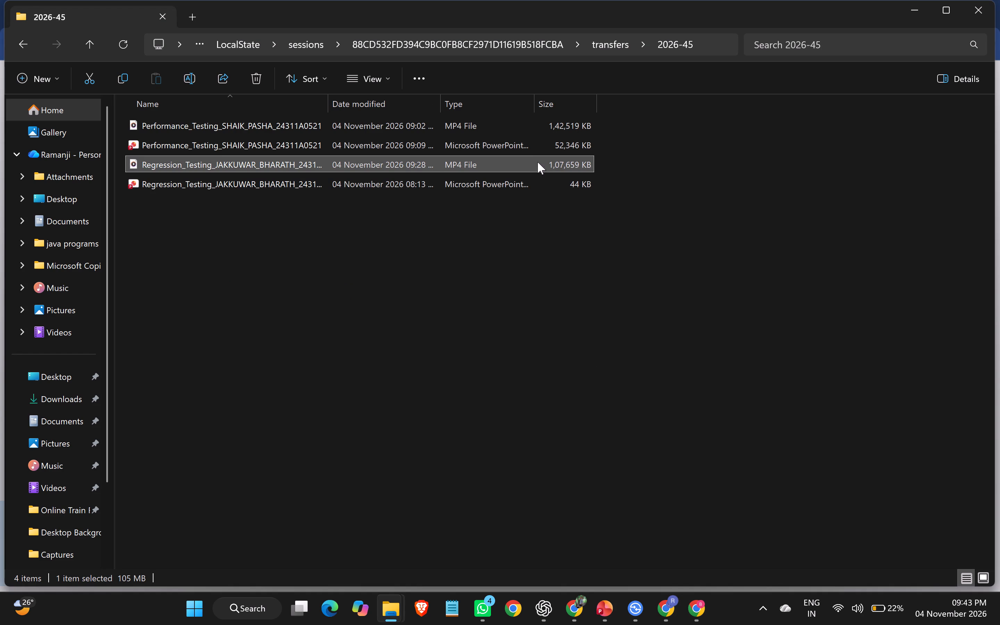
{"action": "left_click_drag", "start_coordinate": [538, 159], "coordinate": [616, 370]}
{"action": "key", "text": "alt+Tab"}
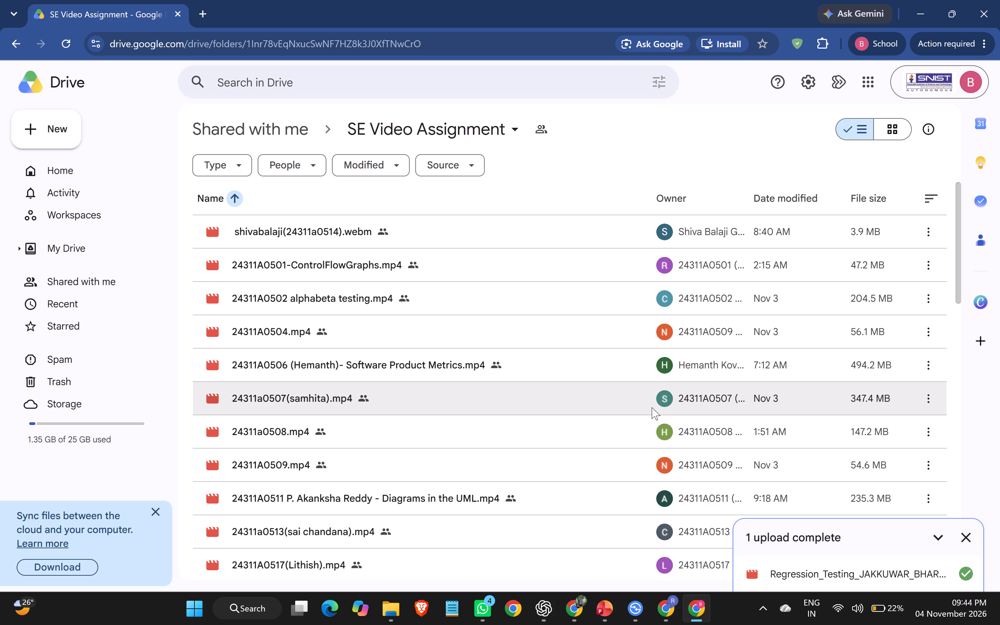
Look through the SE Video Assignment file list for the uploaded Regression Testing video and its owner, closing the upload notice.
{"action": "scroll", "coordinate": [508, 429], "scroll_direction": "down", "scroll_amount": 1}
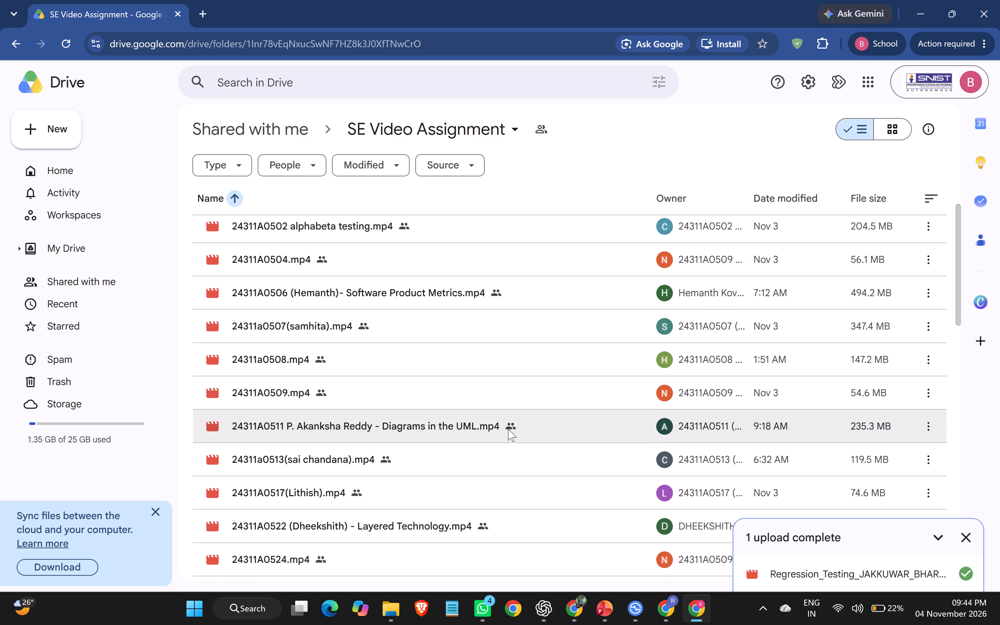
{"action": "scroll", "coordinate": [508, 429], "scroll_direction": "down", "scroll_amount": 4}
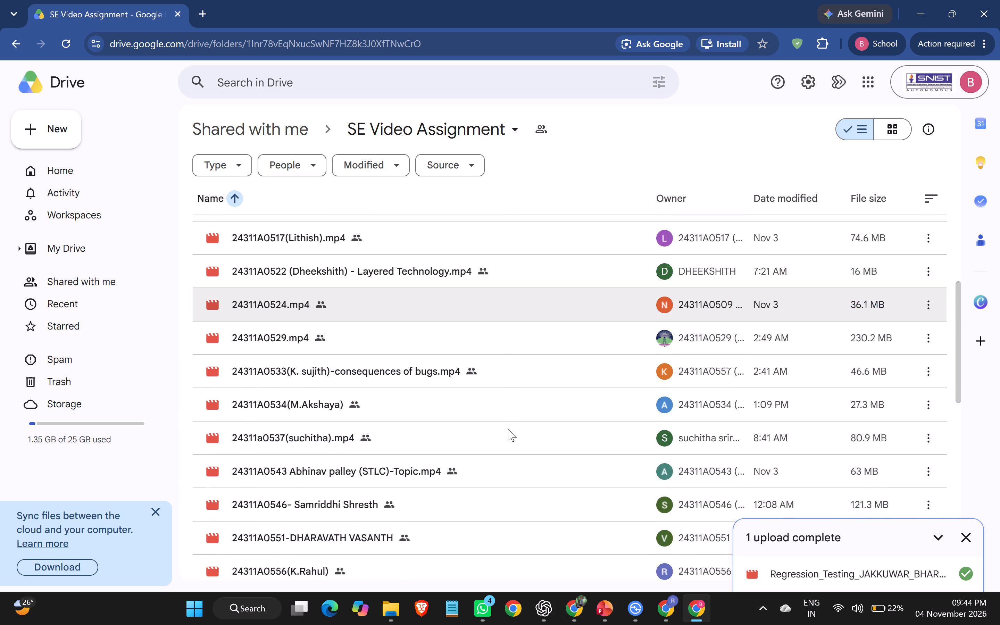
{"action": "scroll", "coordinate": [508, 429], "scroll_direction": "down", "scroll_amount": 4}
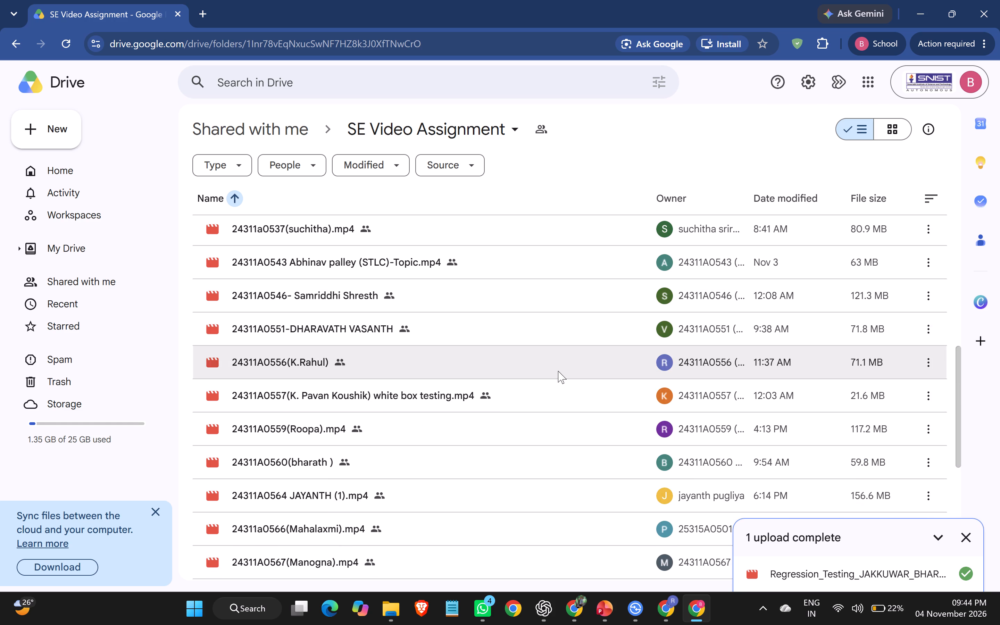
{"action": "scroll", "coordinate": [541, 408], "scroll_direction": "down", "scroll_amount": 5}
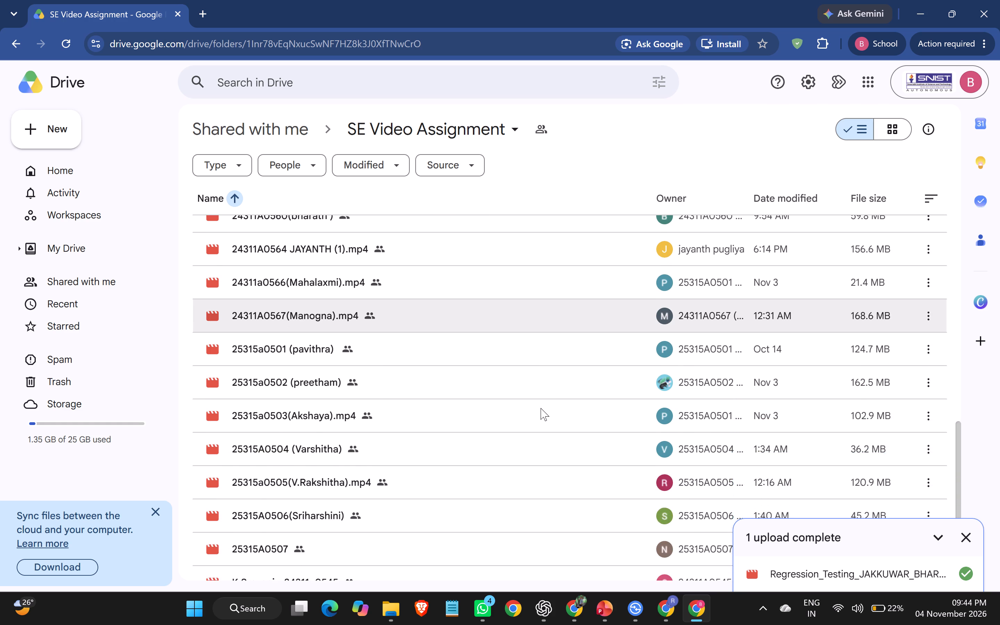
{"action": "scroll", "coordinate": [541, 408], "scroll_direction": "down", "scroll_amount": 3}
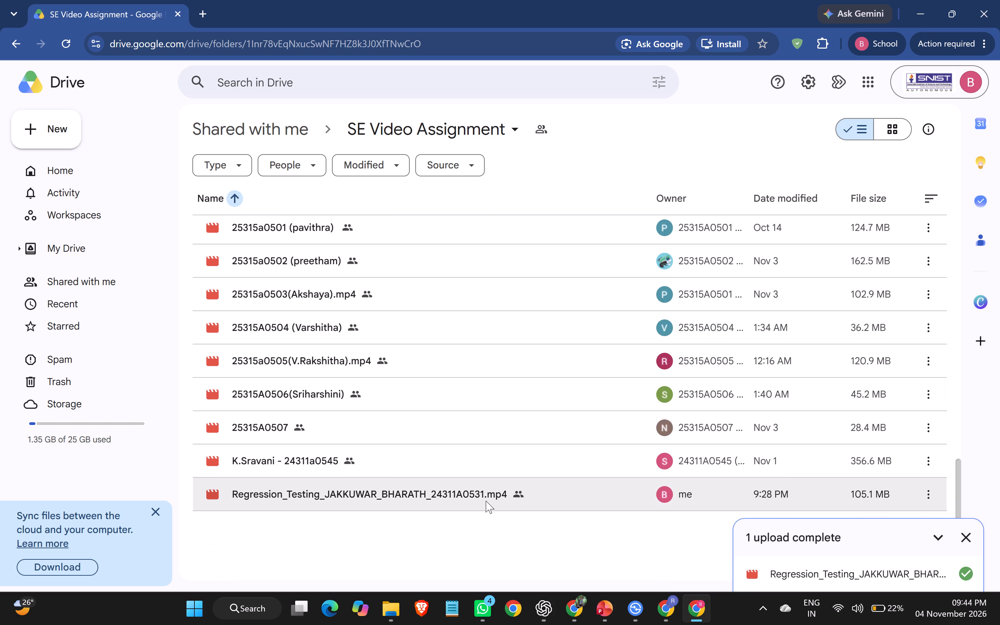
{"action": "left_click", "coordinate": [963, 540]}
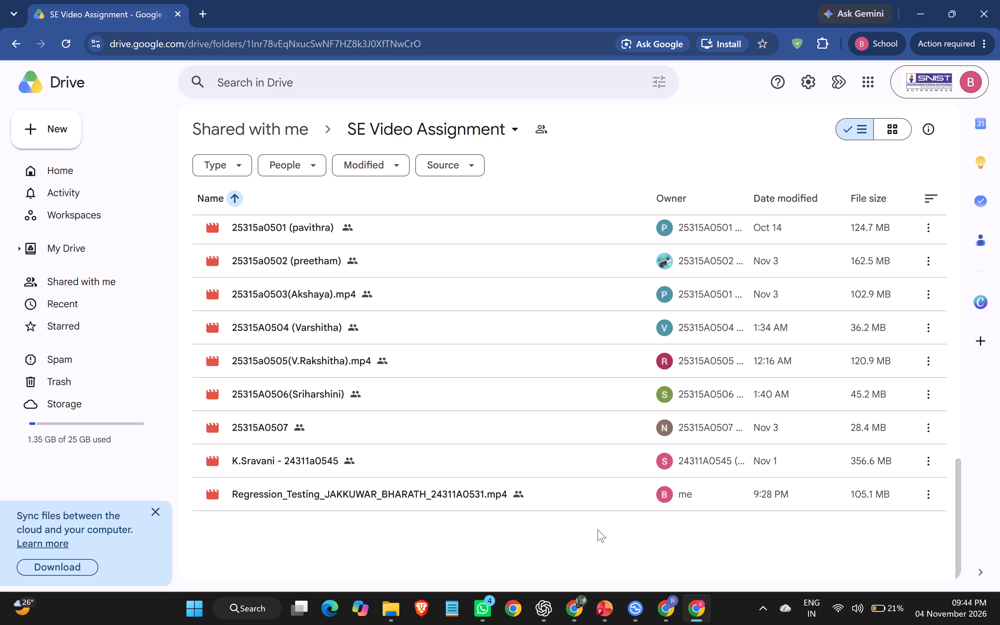
{"action": "scroll", "coordinate": [573, 352], "scroll_direction": "up", "scroll_amount": 9}
{"action": "scroll", "coordinate": [573, 352], "scroll_direction": "down", "scroll_amount": 13}
Rename the uploaded Regression Testing video to the student's roll number followed by the student's name in parentheses, keeping the .mp4 extension.
{"action": "left_click", "coordinate": [932, 499]}
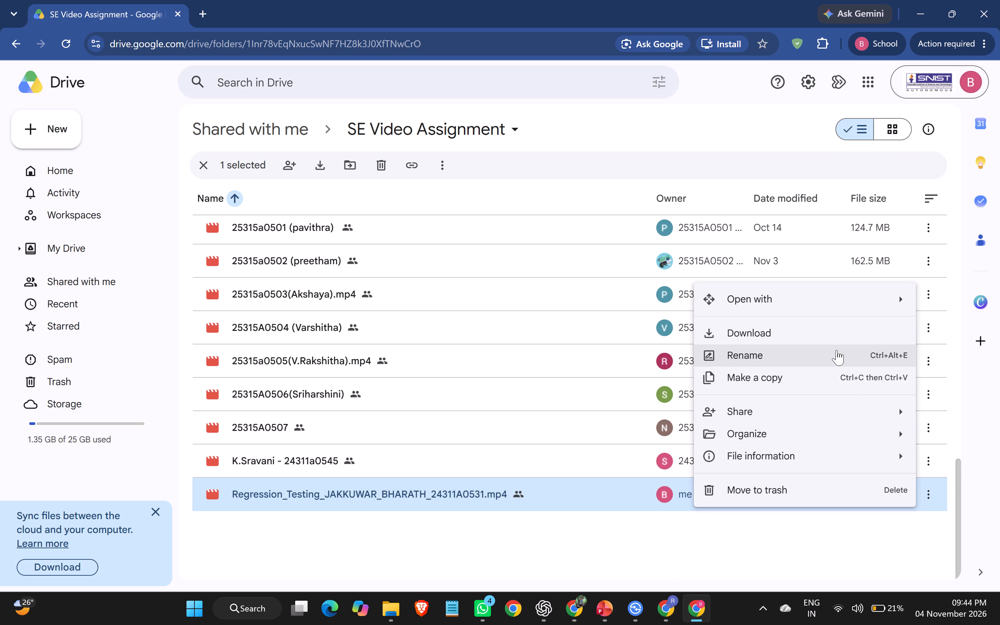
{"action": "left_click", "coordinate": [836, 350]}
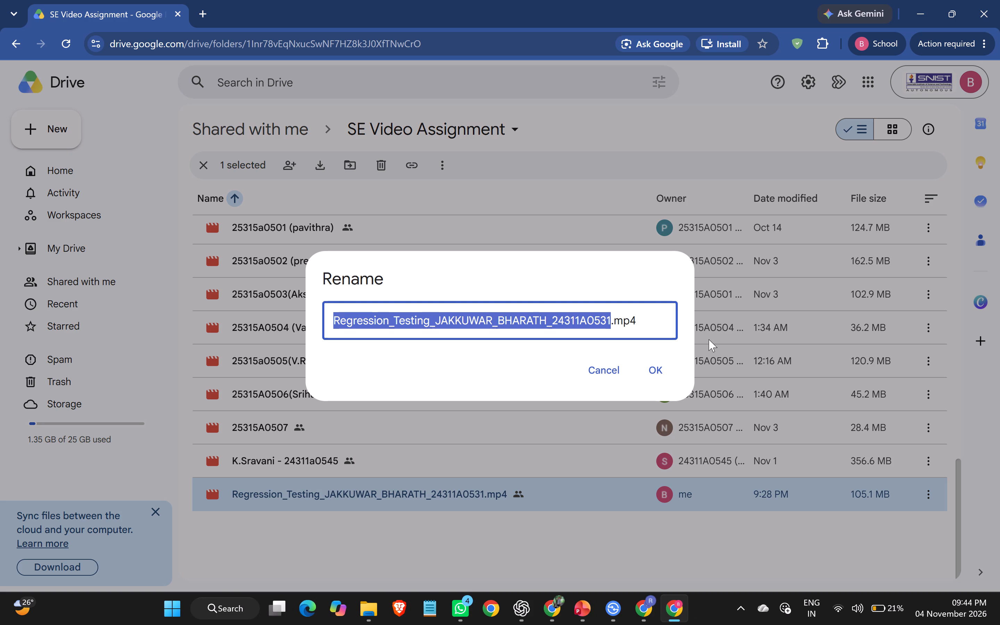
{"action": "key", "text": "BackSpace"}
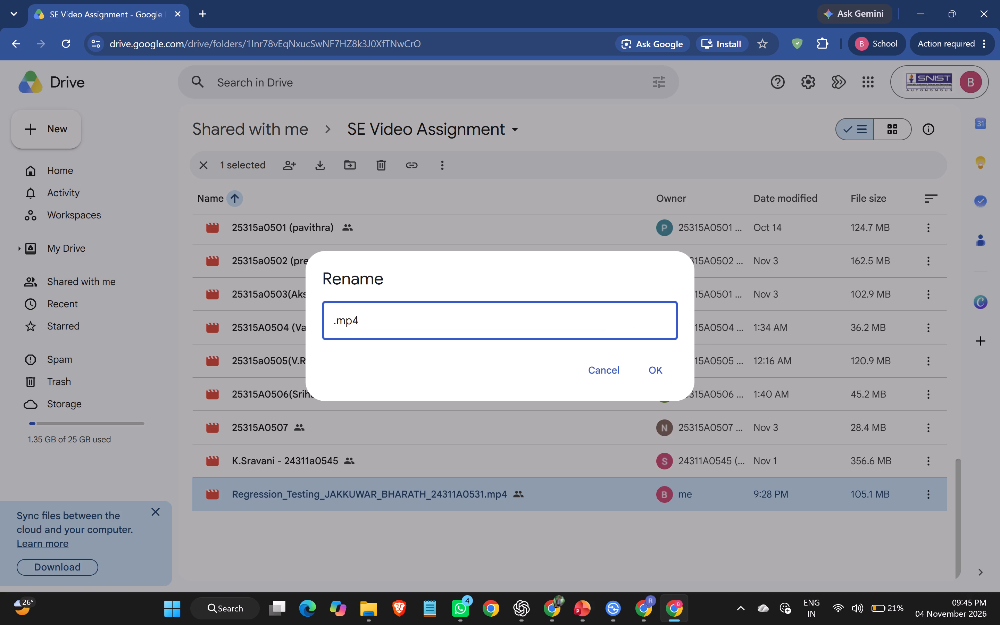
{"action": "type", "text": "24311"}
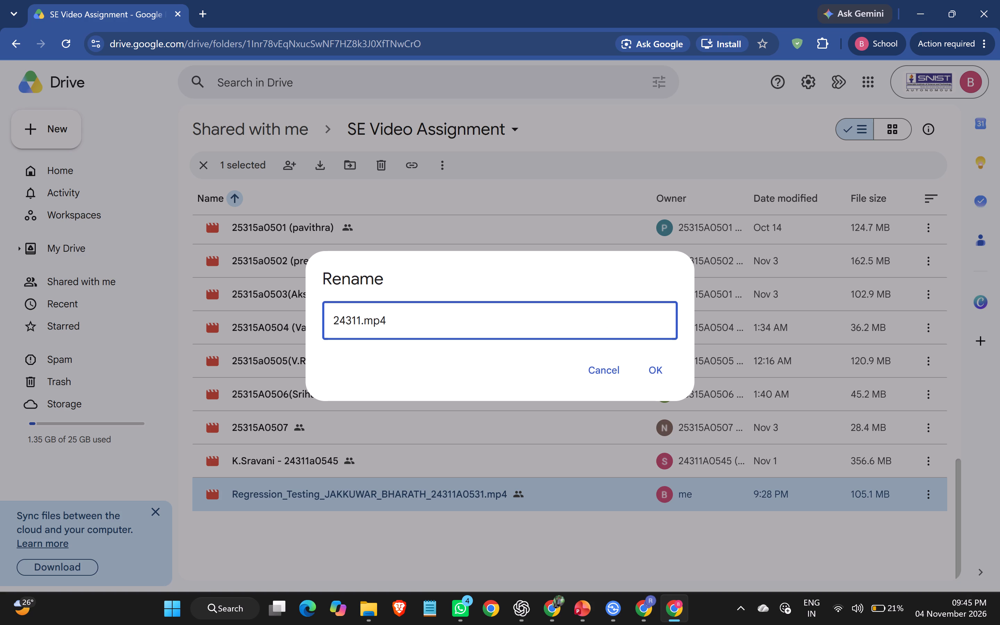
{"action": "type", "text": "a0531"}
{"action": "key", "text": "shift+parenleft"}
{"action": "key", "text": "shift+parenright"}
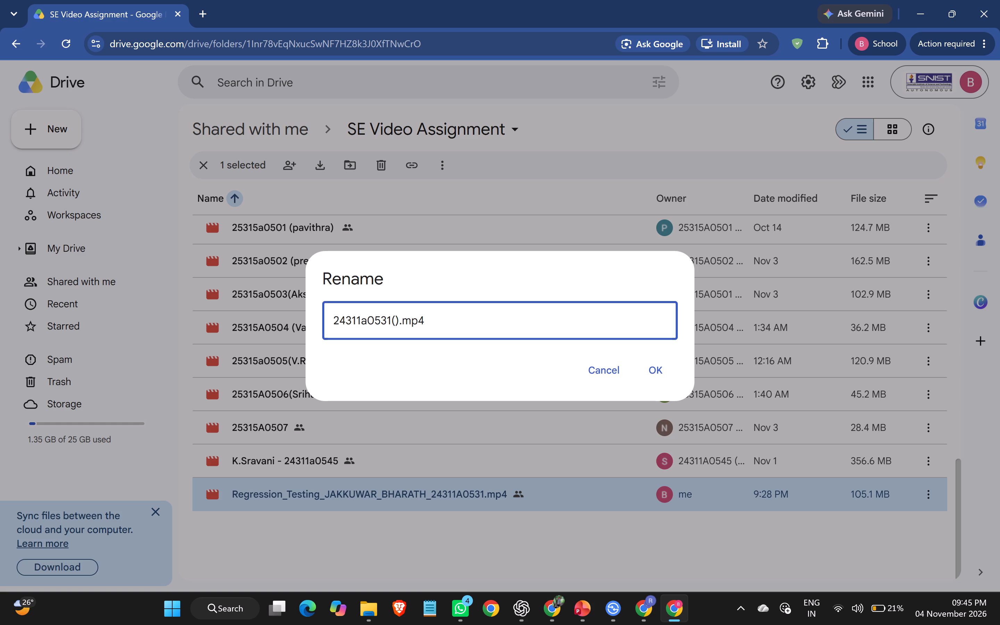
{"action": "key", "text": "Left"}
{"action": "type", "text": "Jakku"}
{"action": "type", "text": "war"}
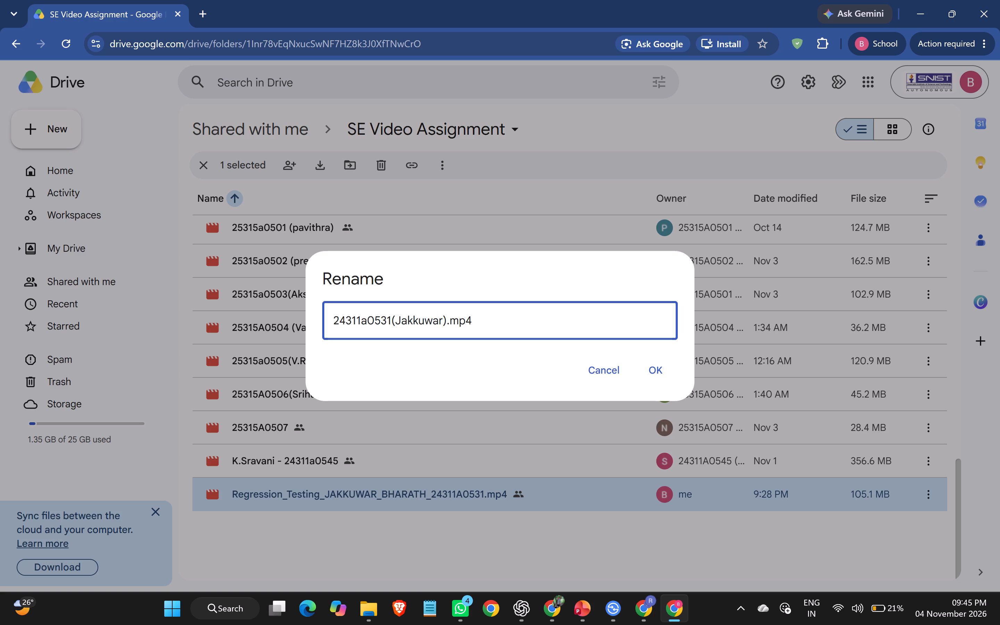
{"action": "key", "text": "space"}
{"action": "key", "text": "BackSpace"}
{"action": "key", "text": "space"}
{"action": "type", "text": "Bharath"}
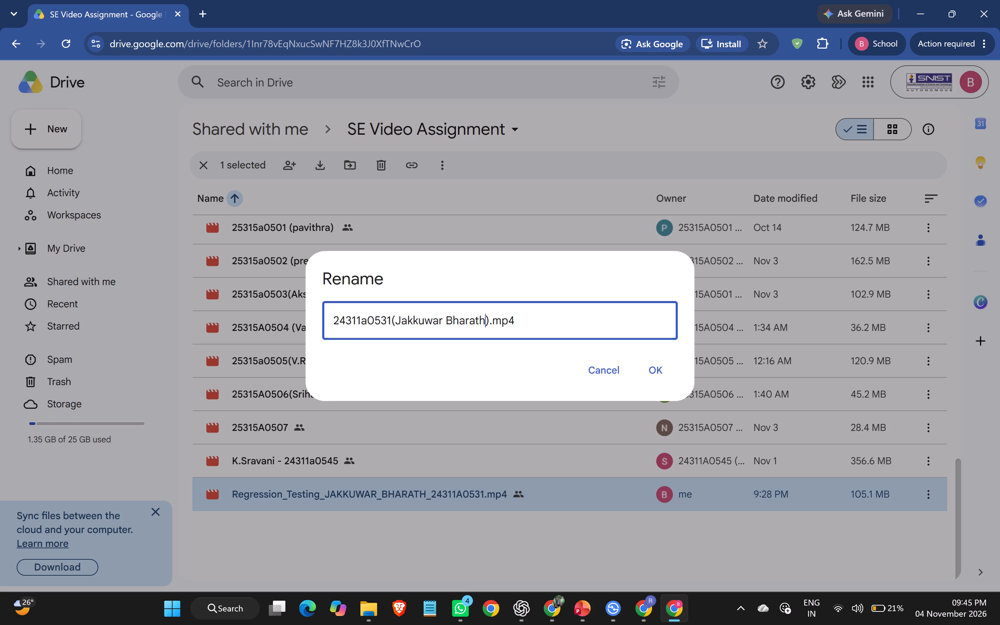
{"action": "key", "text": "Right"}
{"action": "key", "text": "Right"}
{"action": "left_click", "coordinate": [666, 370]}
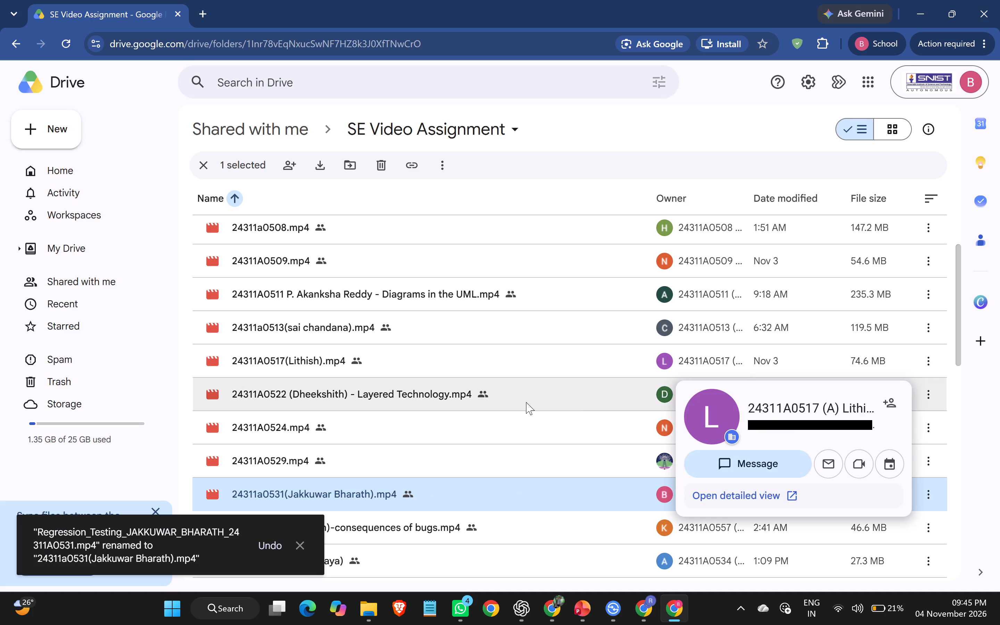
{"action": "scroll", "coordinate": [526, 402], "scroll_direction": "down", "scroll_amount": 1}
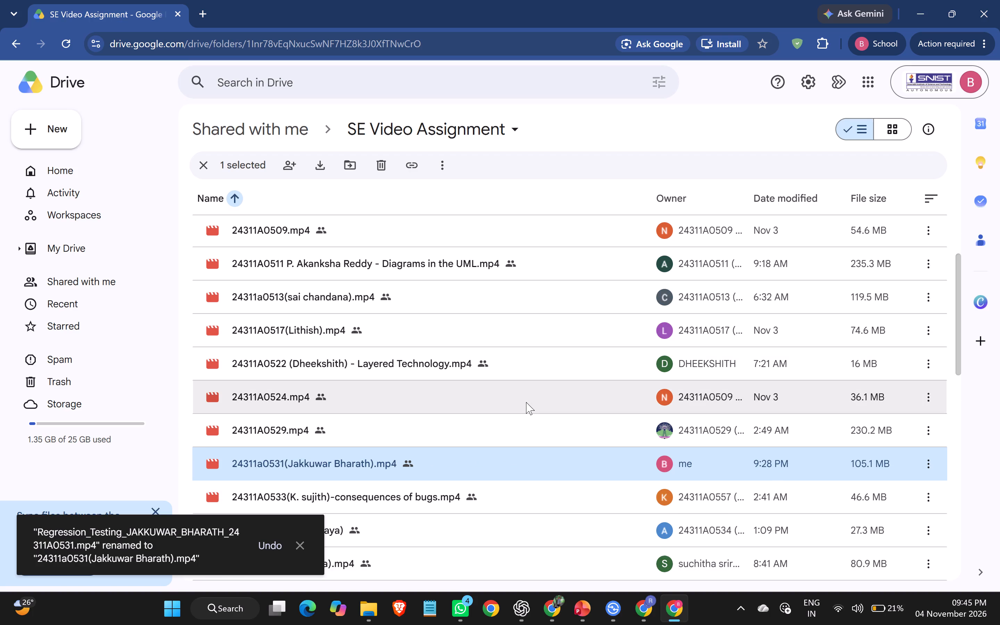
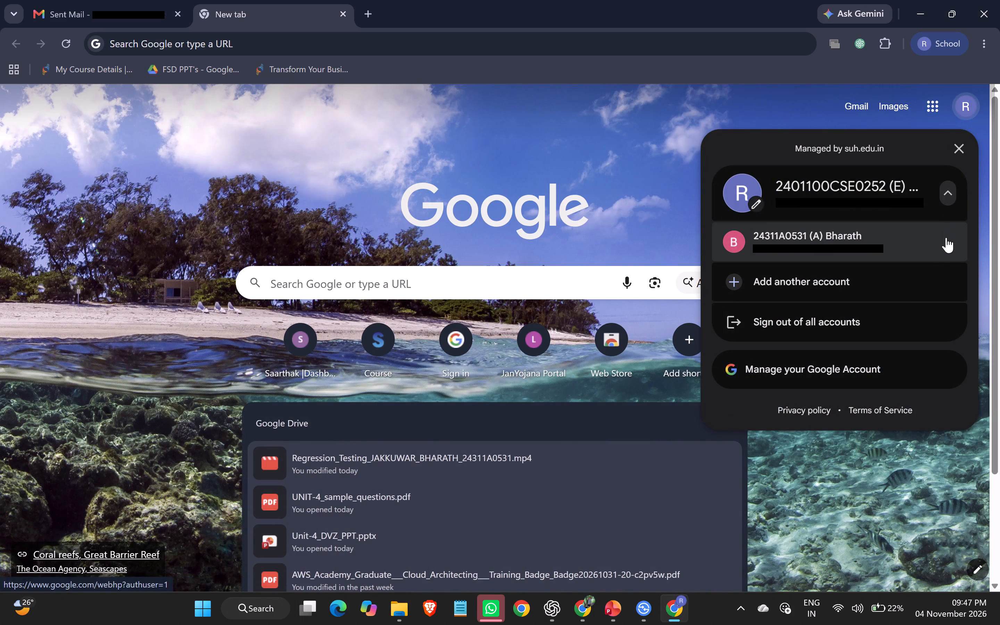
Switch the Google page to the college account marked B.
{"action": "left_click", "coordinate": [946, 237]}
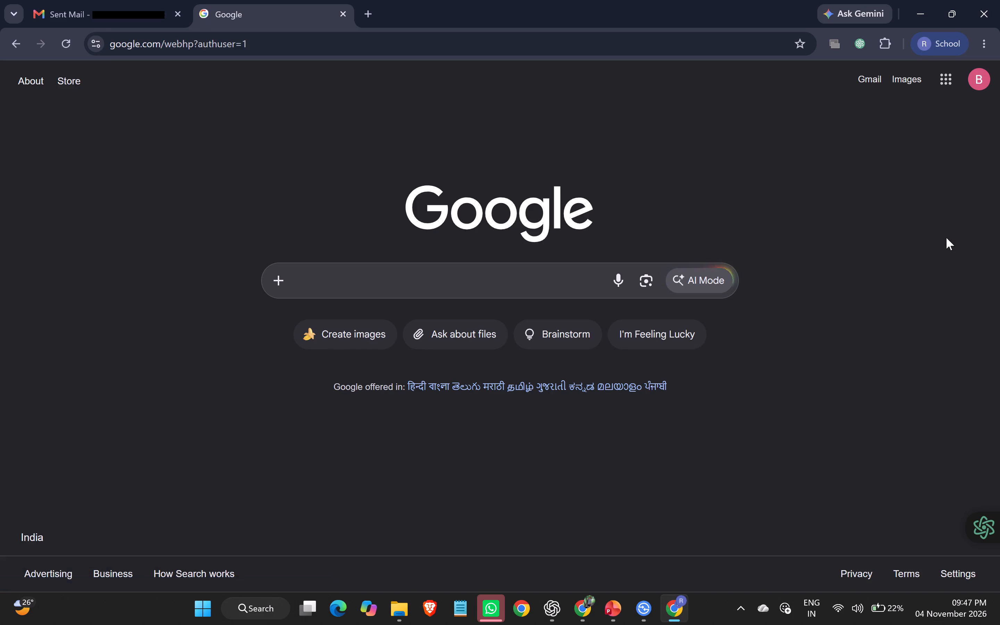
Look over the account options of the college account marked B and dismiss the suggestion to set a home address.
{"action": "left_click", "coordinate": [979, 75]}
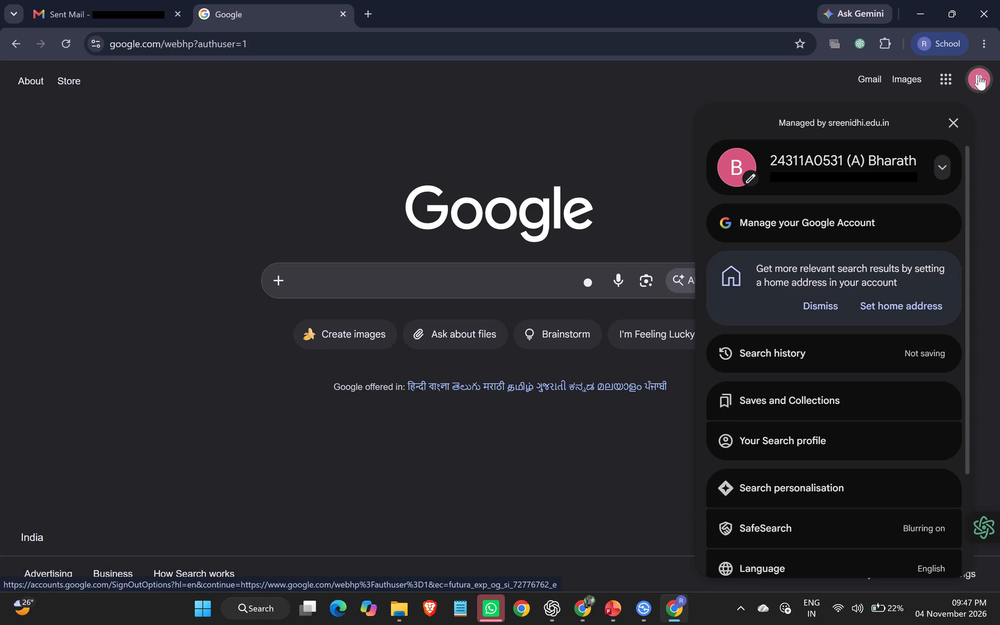
{"action": "scroll", "coordinate": [887, 205], "scroll_direction": "down", "scroll_amount": 1}
{"action": "scroll", "coordinate": [887, 205], "scroll_direction": "up", "scroll_amount": 2}
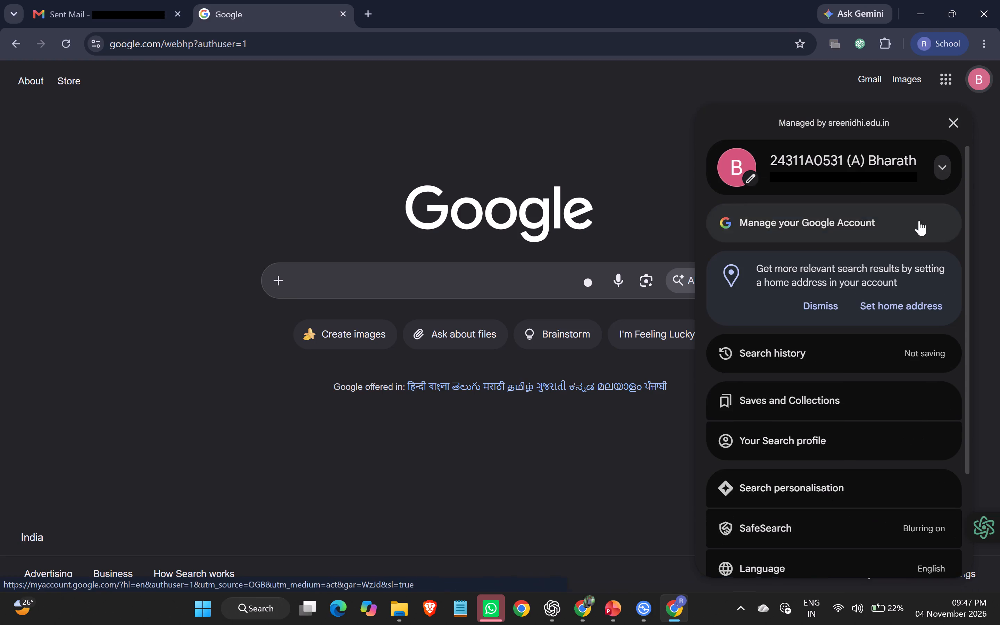
{"action": "left_click", "coordinate": [834, 298]}
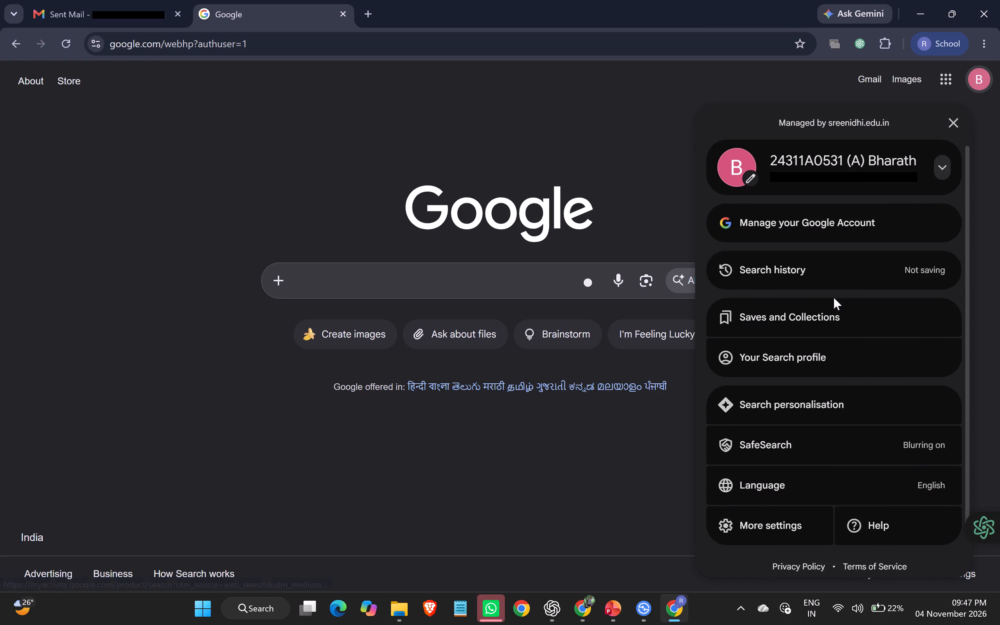
Expand the list of other signed-in Google accounts beneath the current college account.
{"action": "left_click", "coordinate": [942, 173]}
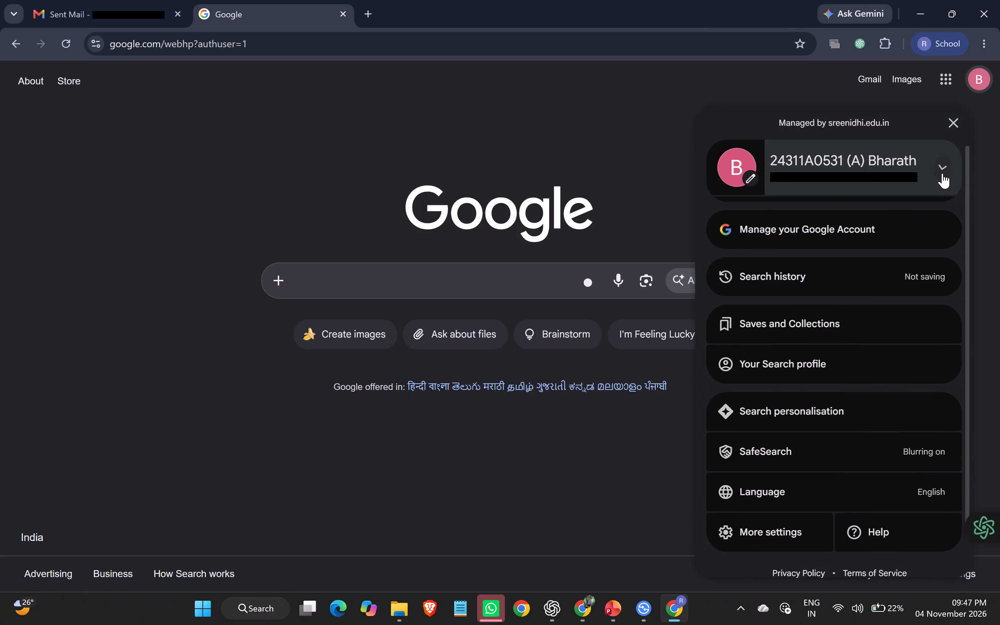
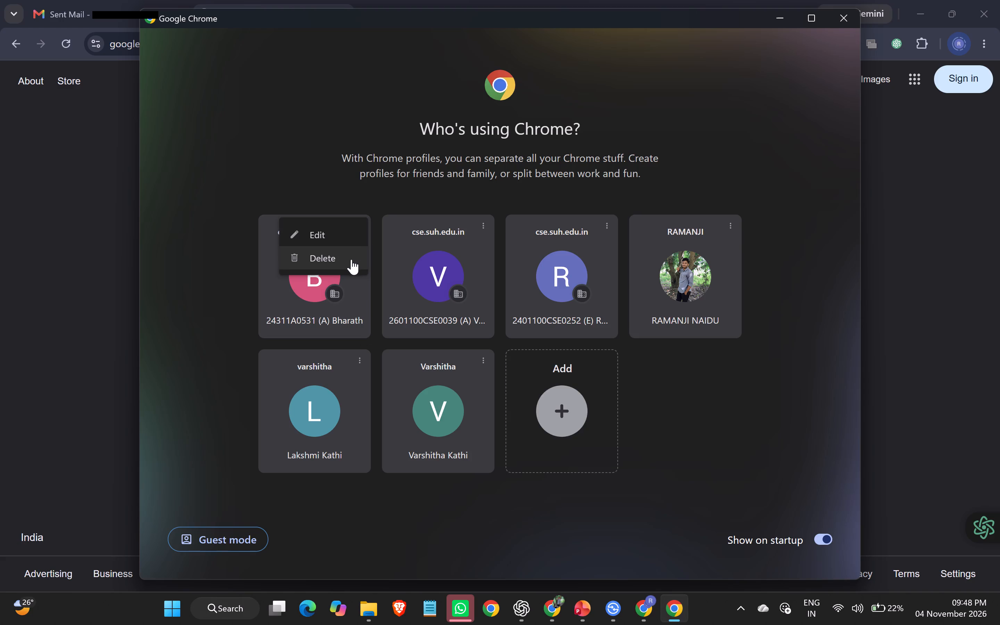
Delete the cse.sreenidhi.edu browser profile together with its data, and close the profile chooser.
{"action": "left_click", "coordinate": [351, 259]}
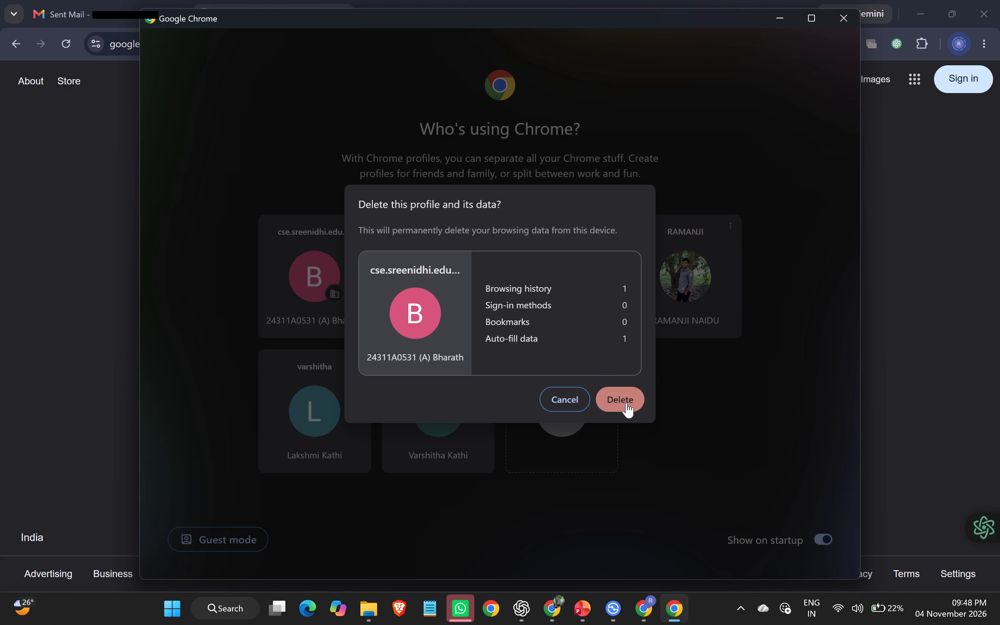
{"action": "left_click", "coordinate": [626, 403]}
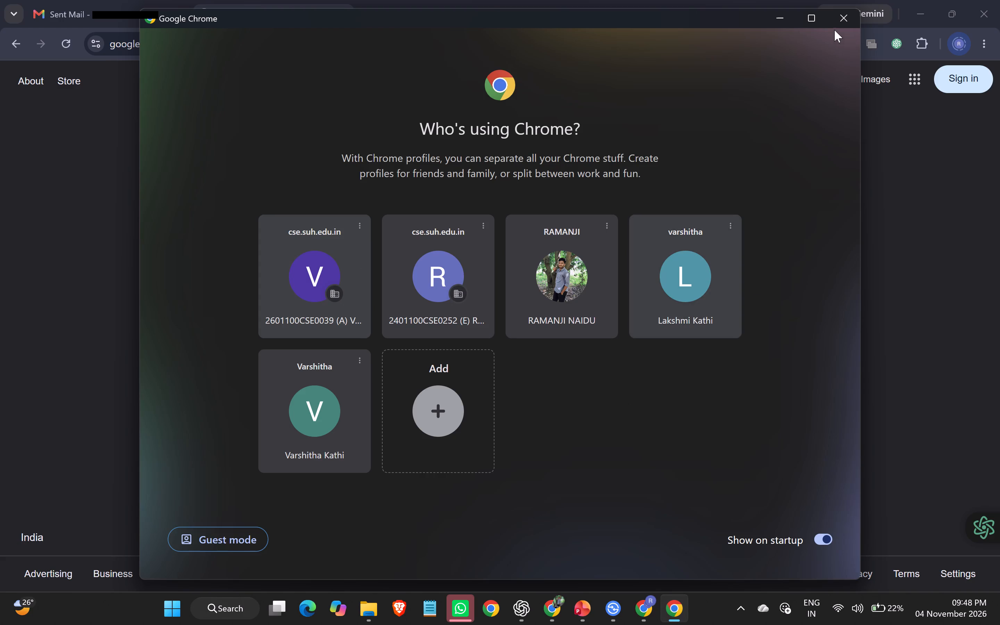
{"action": "left_click", "coordinate": [835, 23]}
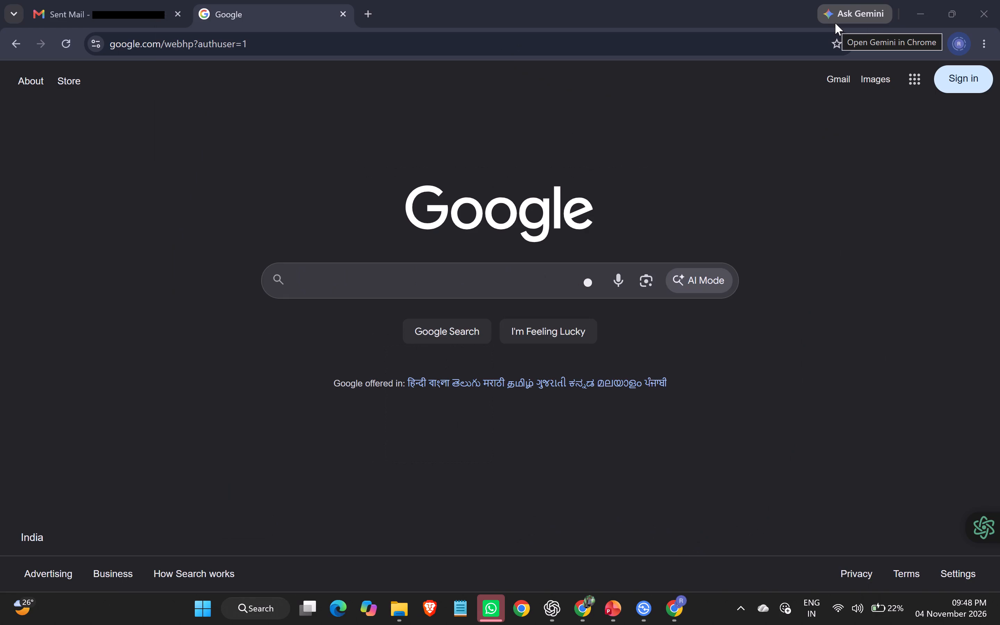
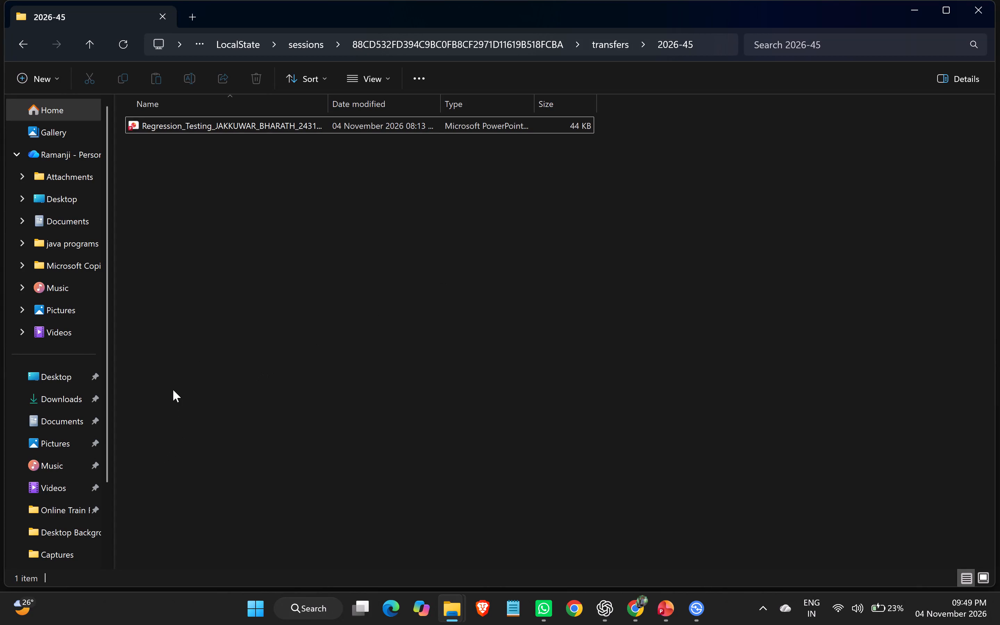
{"action": "scroll", "coordinate": [173, 390], "scroll_direction": "down", "scroll_amount": 1}
{"action": "left_click", "coordinate": [71, 118]}
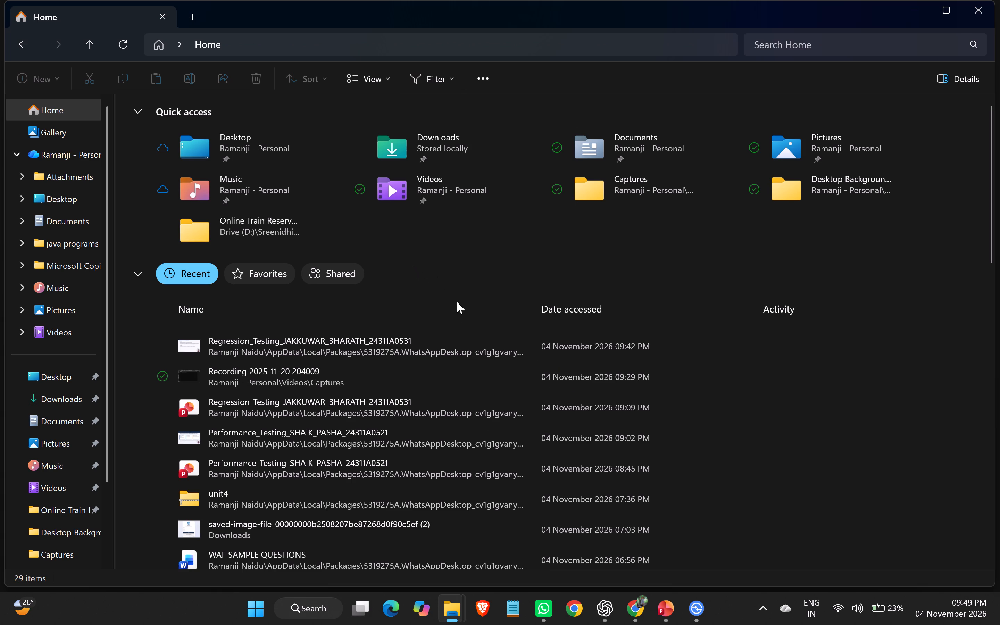
{"action": "double_click", "coordinate": [345, 375]}
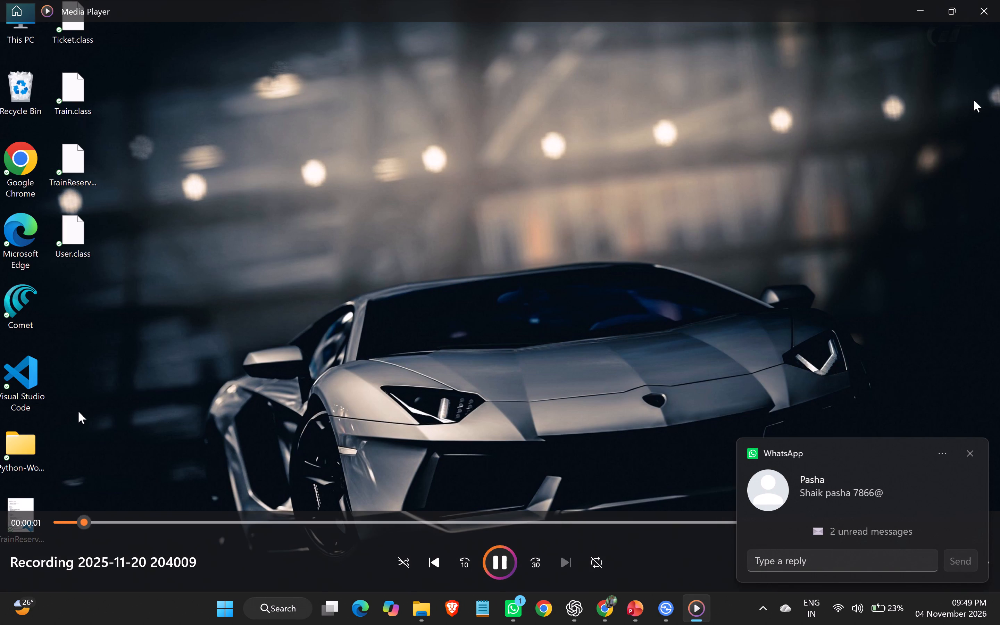
{"action": "left_click", "coordinate": [985, 0]}
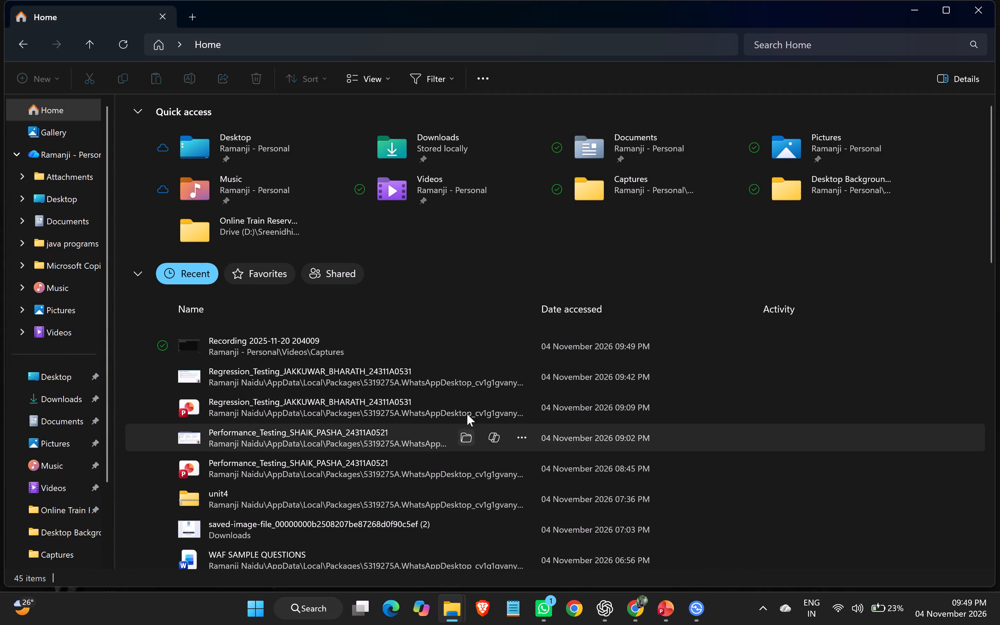
Try to play the Performance Testing video from the recent files.
{"action": "double_click", "coordinate": [436, 438]}
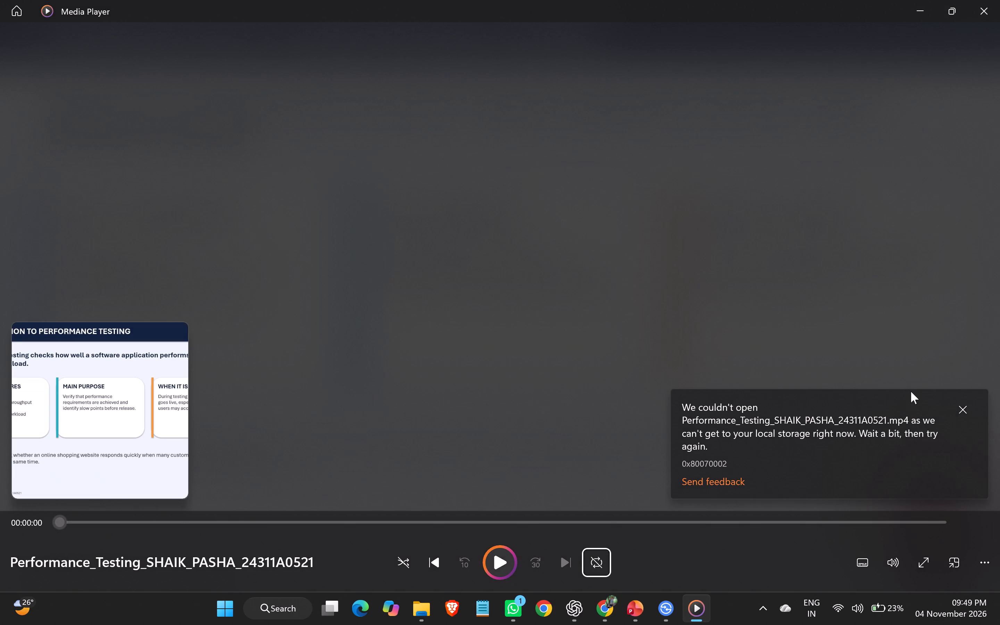
Dismiss the playback error, try to play the Performance Testing video again, and close the media player.
{"action": "left_click", "coordinate": [966, 405]}
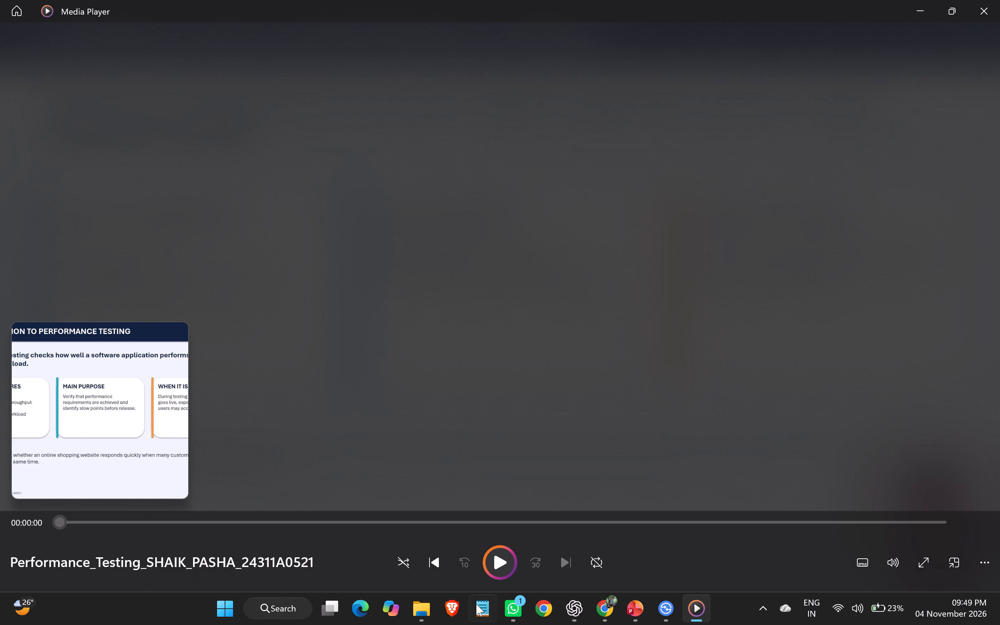
{"action": "left_click", "coordinate": [502, 562]}
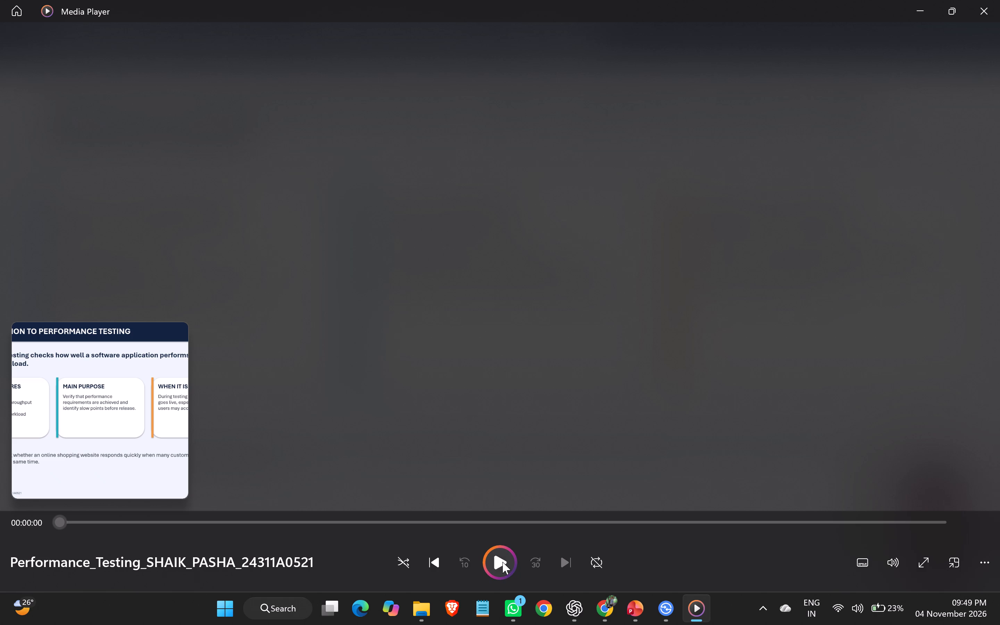
{"action": "left_click", "coordinate": [502, 562]}
{"action": "left_click", "coordinate": [502, 562]}
{"action": "left_click", "coordinate": [502, 562]}
{"action": "left_click", "coordinate": [502, 562]}
{"action": "triple_click", "coordinate": [124, 391]}
{"action": "left_click", "coordinate": [999, 0]}
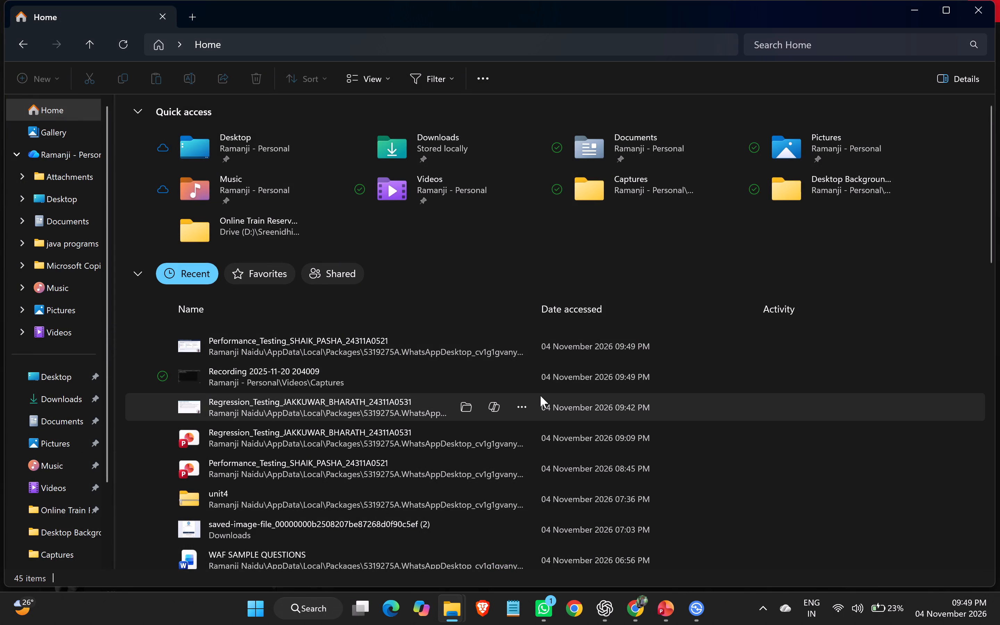
Try to open the Performance Testing presentation from the recent files, and go to its containing folder 2026-45.
{"action": "scroll", "coordinate": [540, 395], "scroll_direction": "down", "scroll_amount": 1}
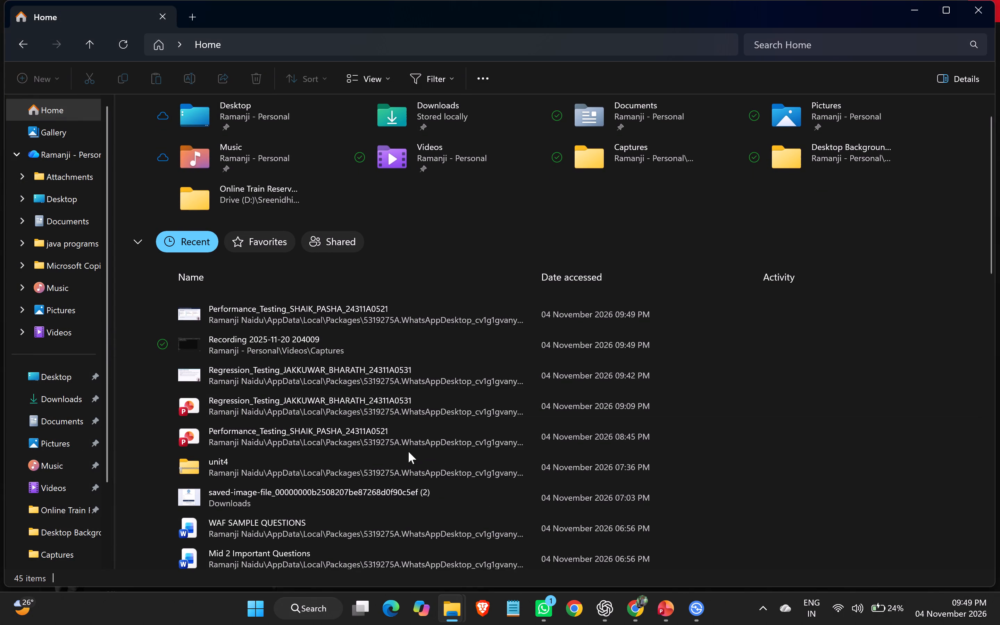
{"action": "scroll", "coordinate": [384, 453], "scroll_direction": "down", "scroll_amount": 1}
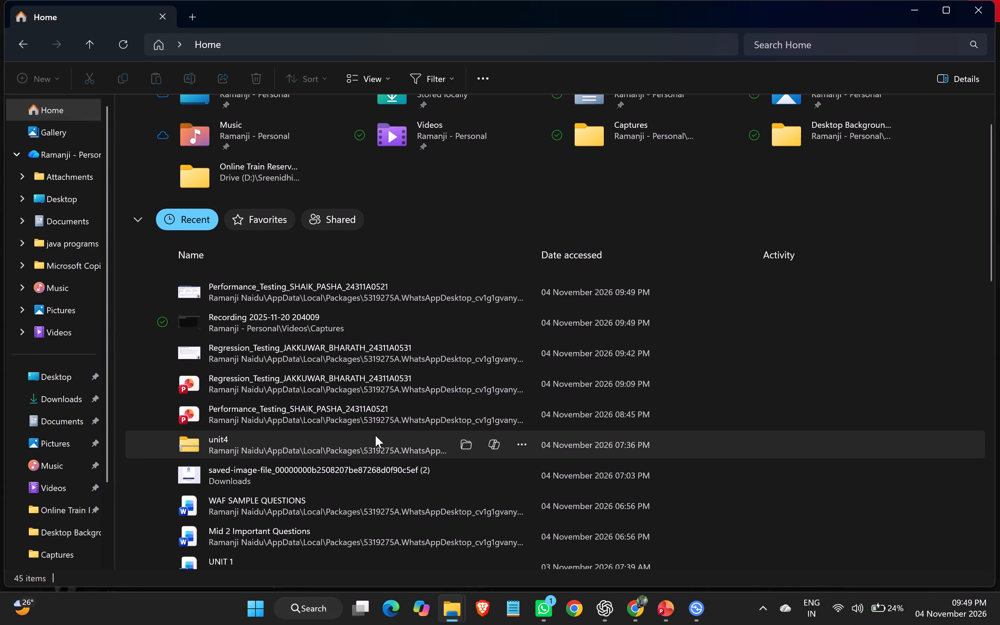
{"action": "double_click", "coordinate": [303, 414]}
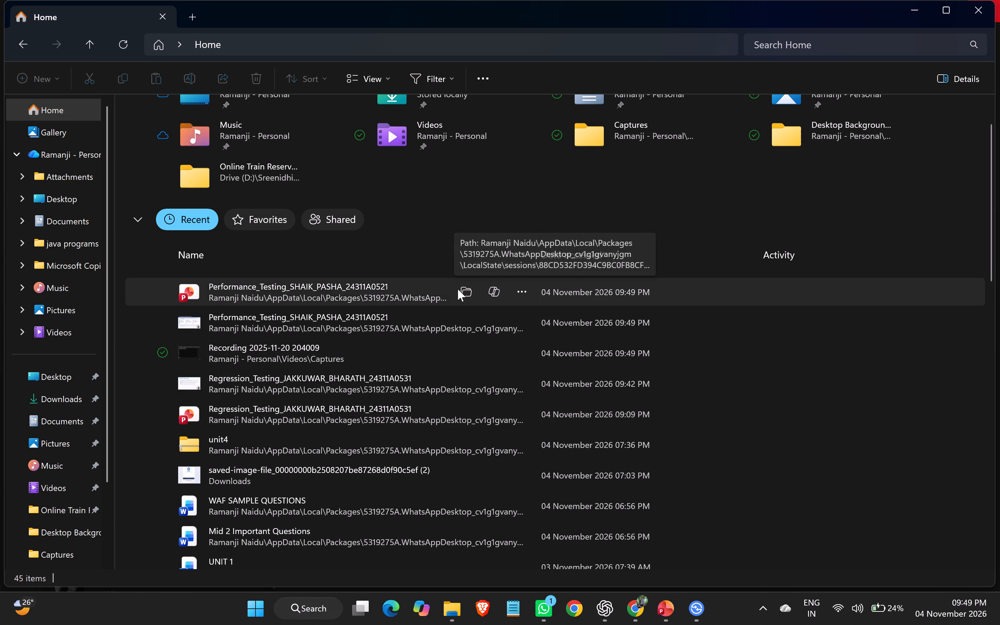
{"action": "left_click", "coordinate": [458, 289]}
{"action": "left_click", "coordinate": [464, 291]}
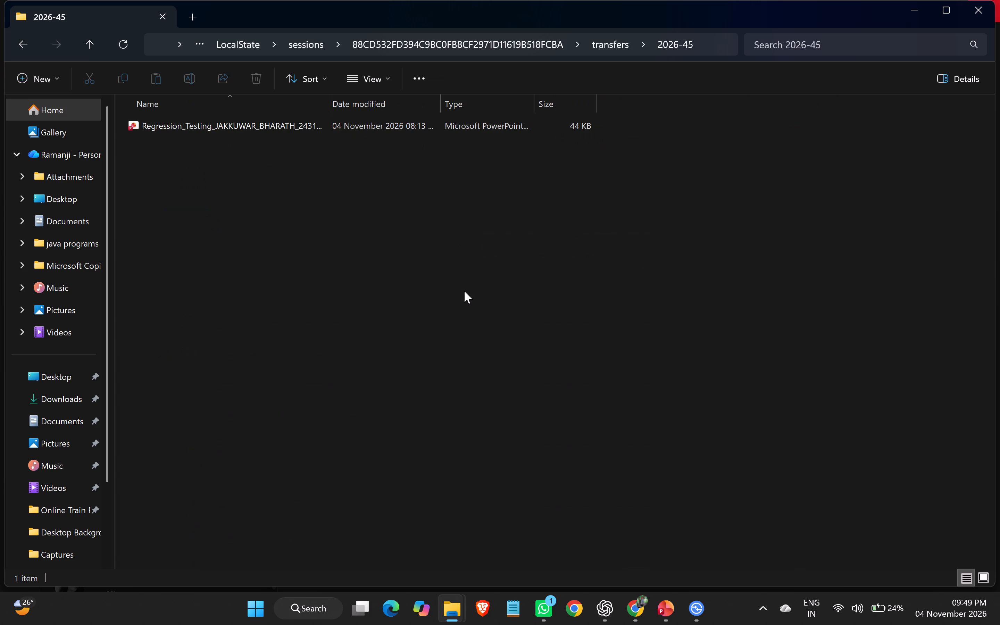
Open the Regression Testing presentation from the 2026-45 folder and close it without saving its changes.
{"action": "double_click", "coordinate": [410, 127]}
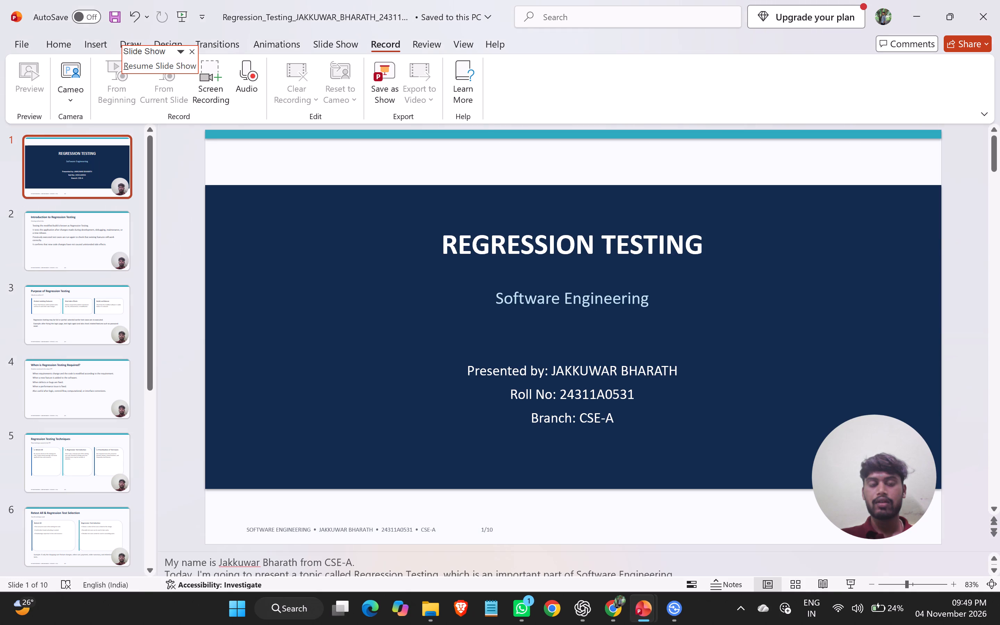
{"action": "left_click", "coordinate": [995, 5]}
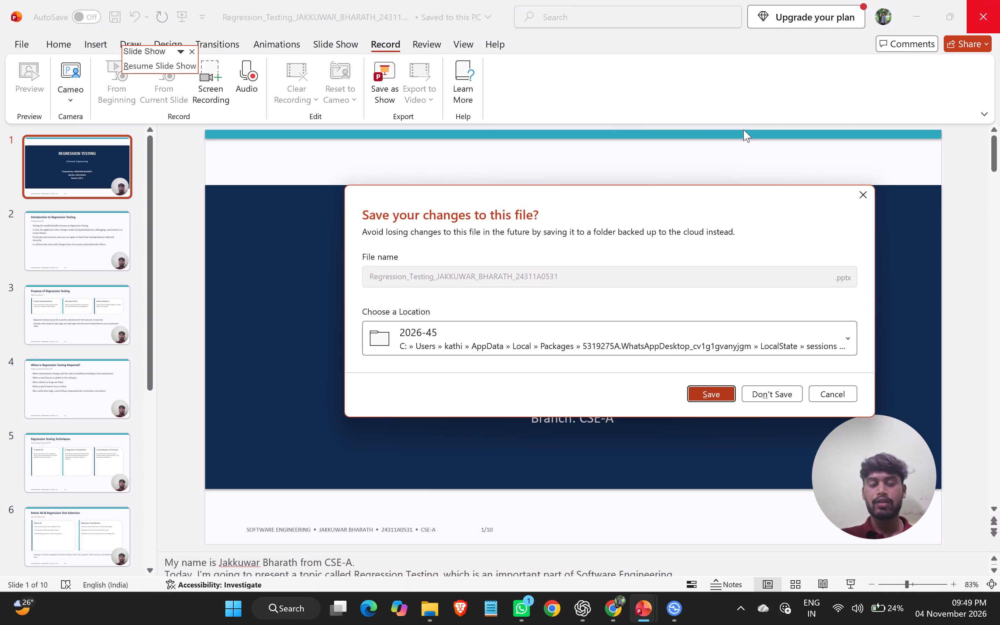
{"action": "left_click", "coordinate": [775, 397]}
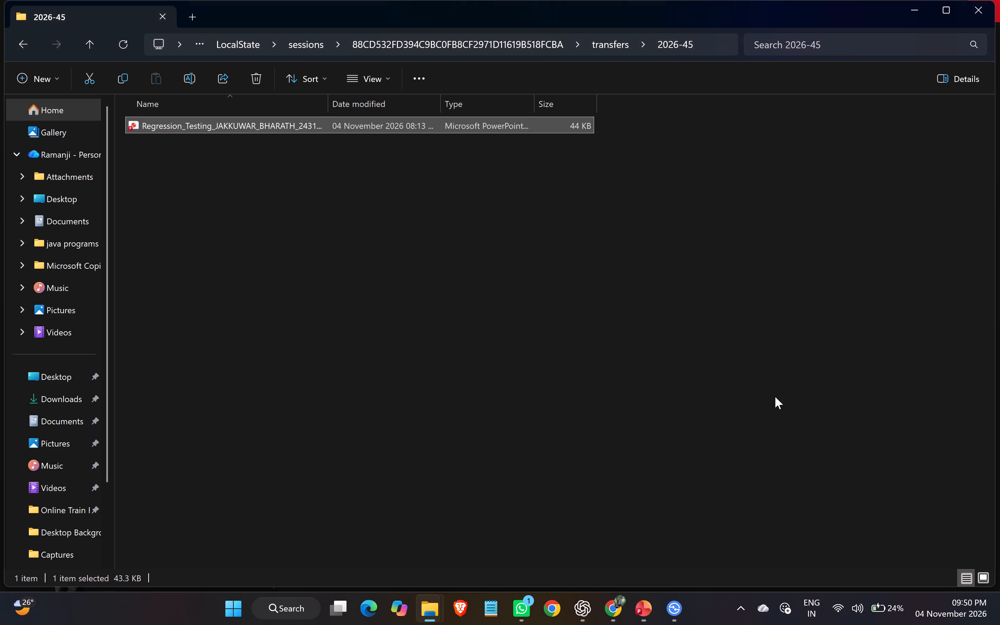